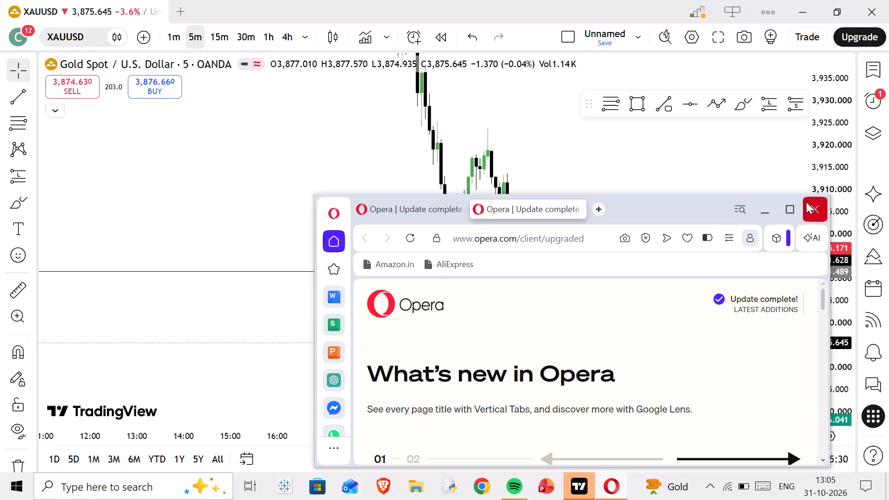
Quit the Opera browser, closing its update tabs.
left_click(806, 200)
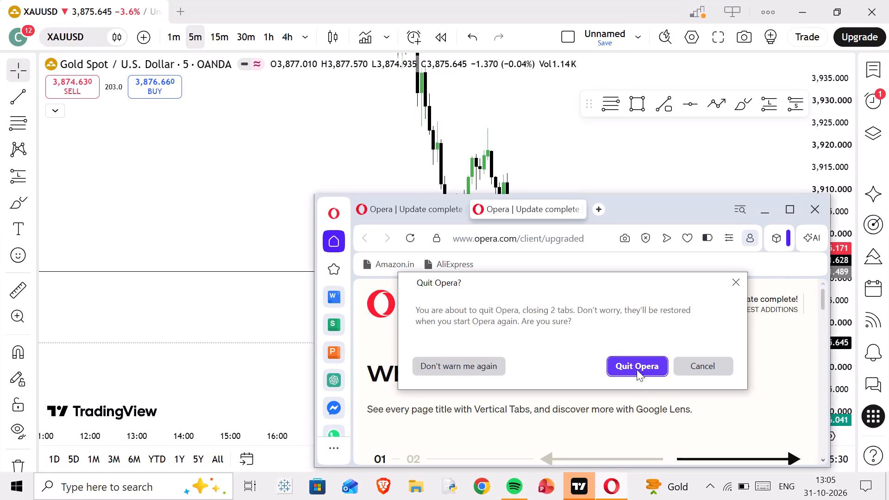
left_click(637, 367)
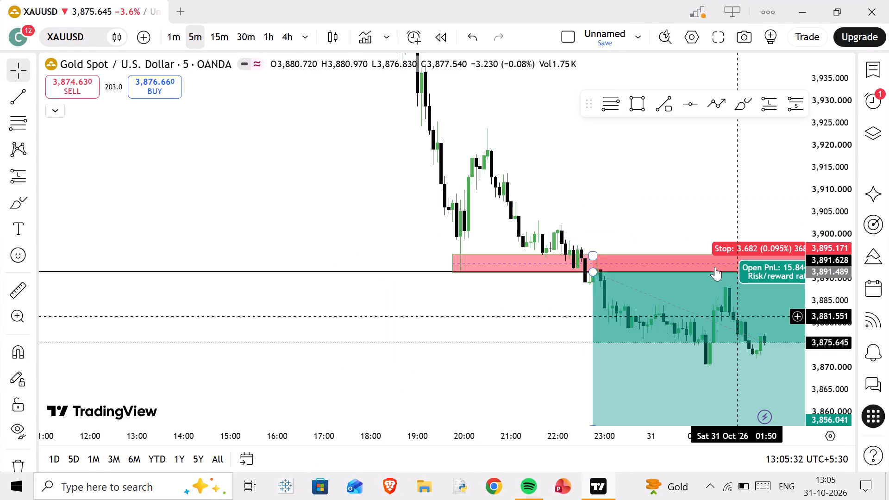
Move the short position on the 5-minute XAUUSD chart down to an entry of about 3,889.72.
left_click_drag(663, 222, 403, 166)
scroll(404, 166, "down", 4)
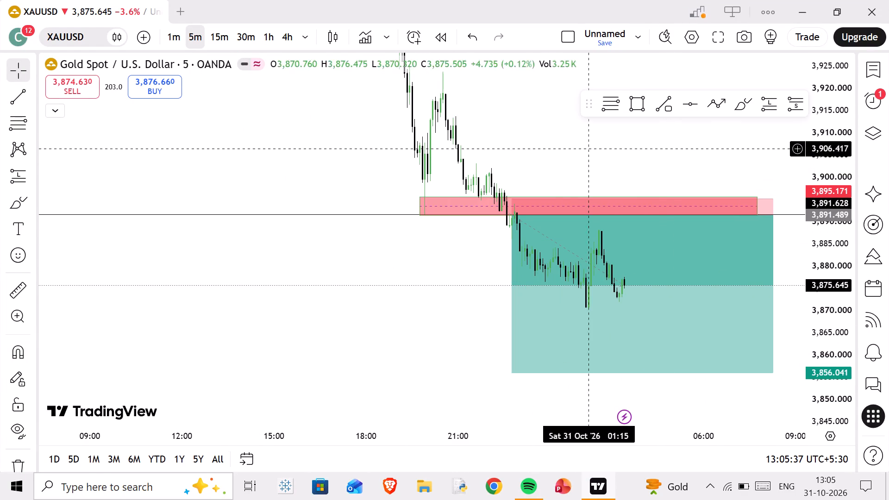
scroll(847, 251, "up", 14)
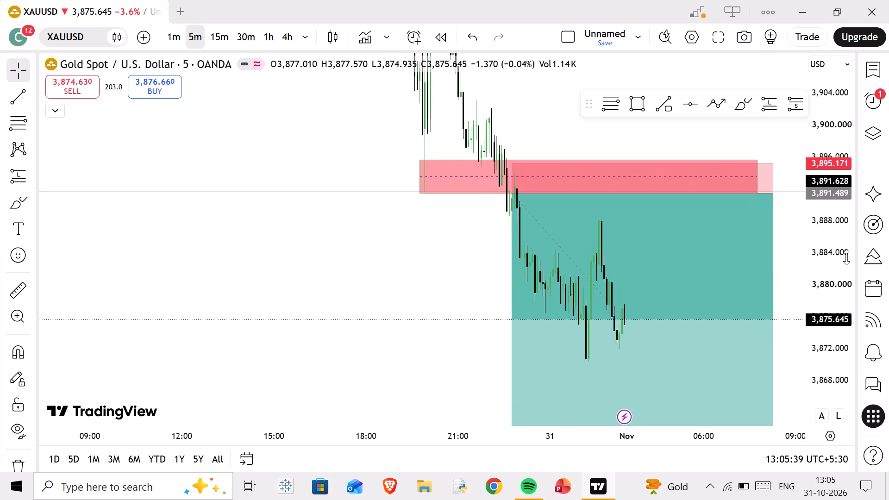
scroll(846, 257, "up", 5)
scroll(497, 221, "up", 4)
scroll(432, 221, "up", 3)
left_click_drag(420, 120, 421, 120)
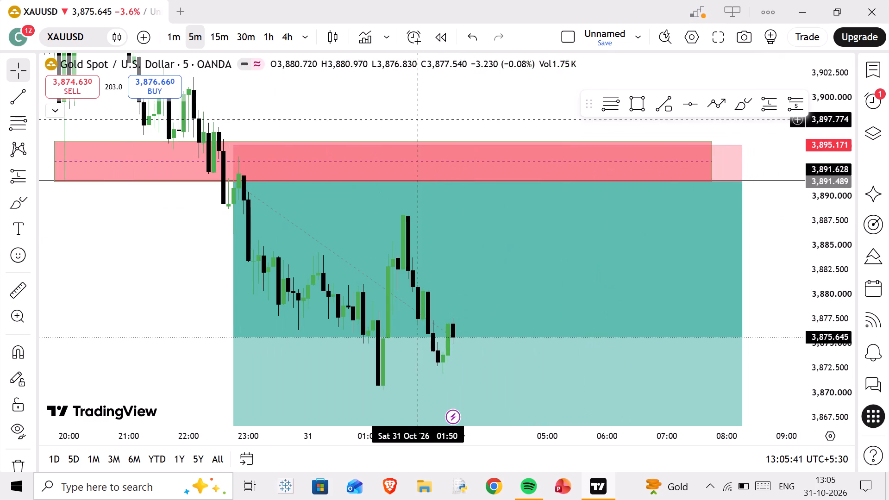
left_click_drag(421, 120, 549, 135)
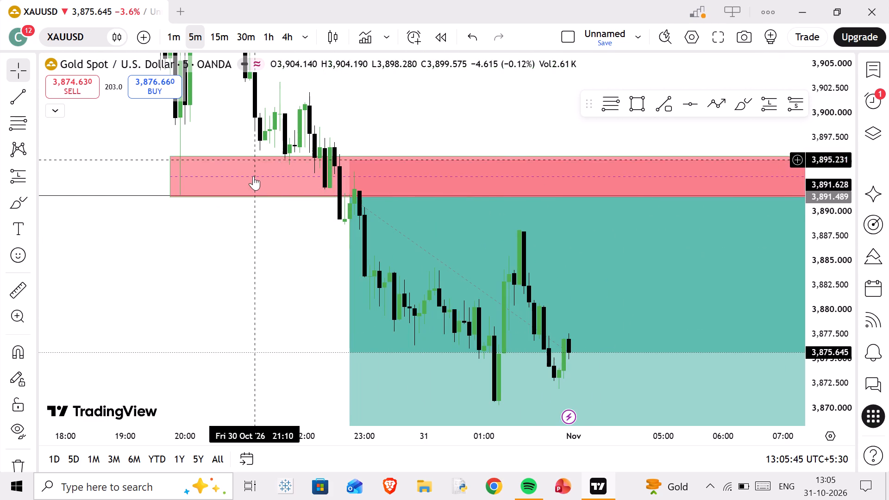
left_click_drag(407, 227, 419, 244)
Resize the gold short position to a target of about 3,870.79 and an end at Sat 31 Oct 01:25.
left_click_drag(329, 274, 182, 163)
scroll(177, 162, "down", 6)
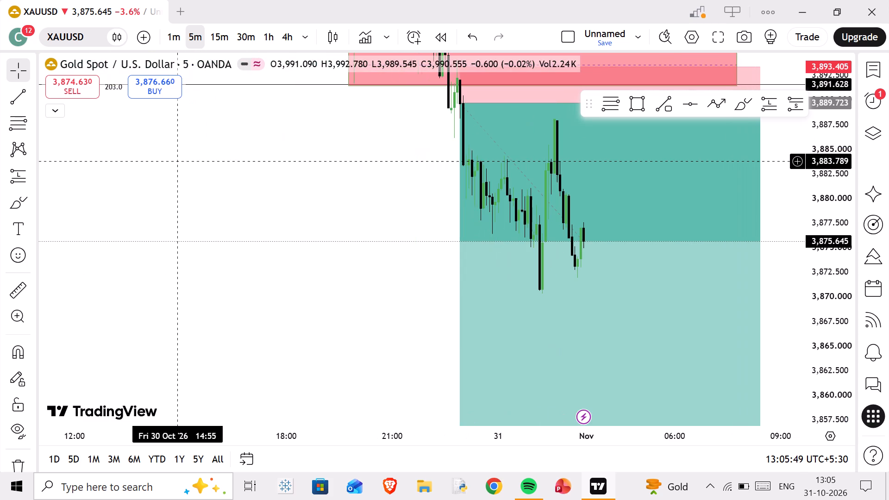
scroll(834, 225, "down", 12)
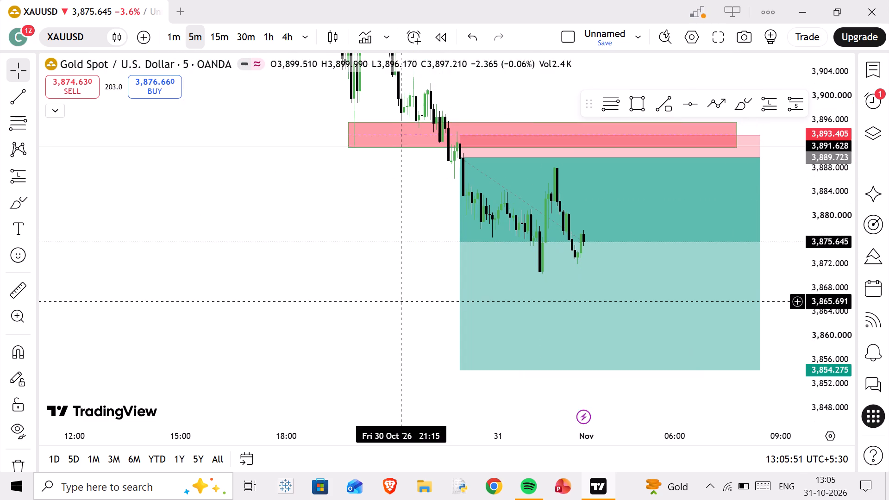
left_click_drag(457, 370, 462, 331)
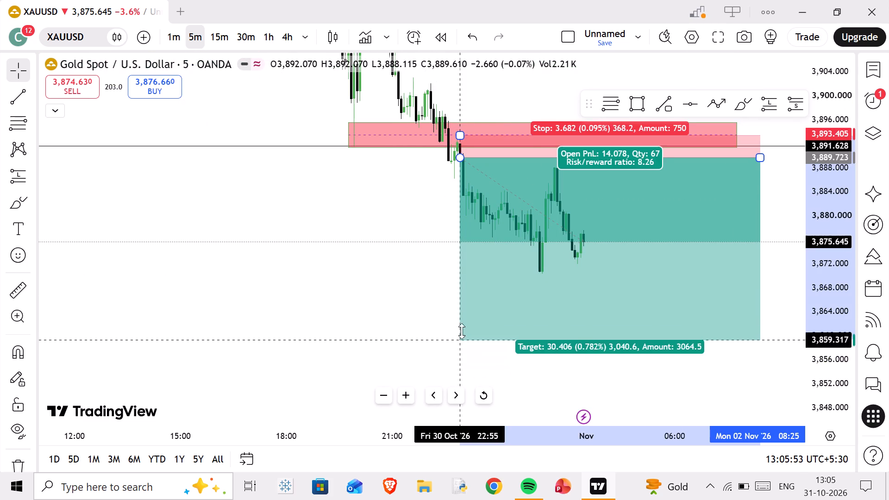
left_click_drag(462, 331, 465, 271)
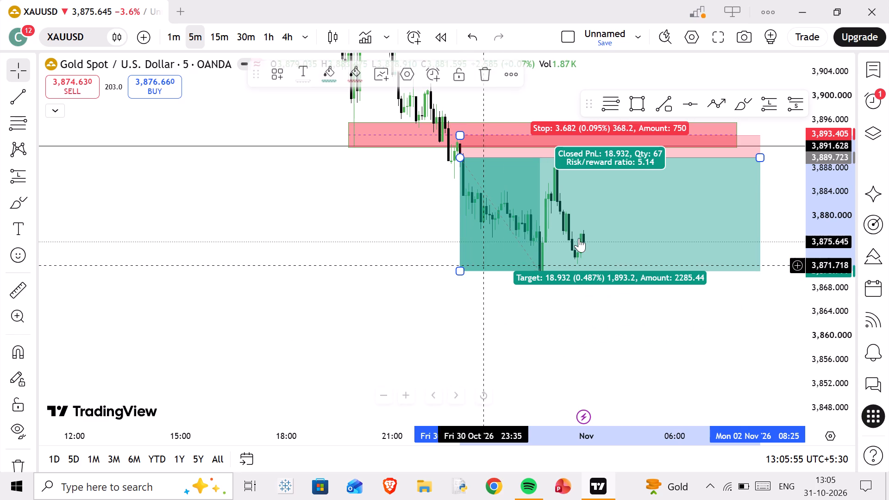
left_click_drag(758, 157, 567, 148)
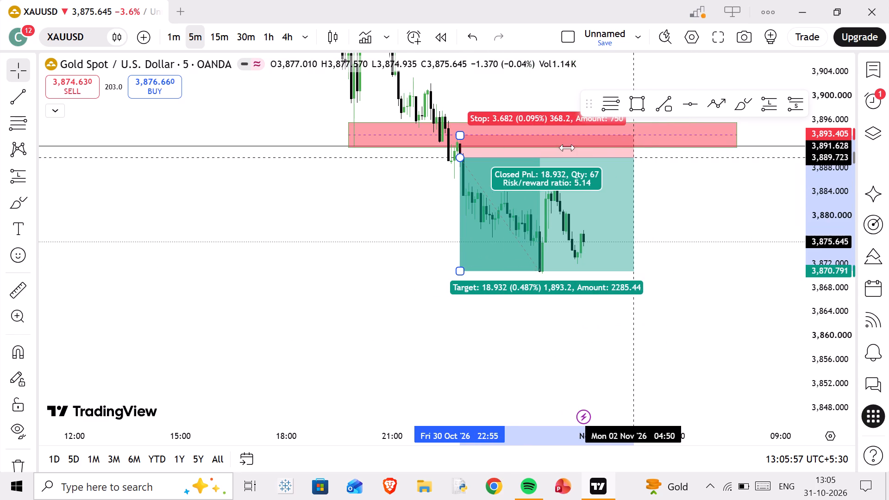
left_click_drag(567, 148, 549, 147)
left_click(642, 162)
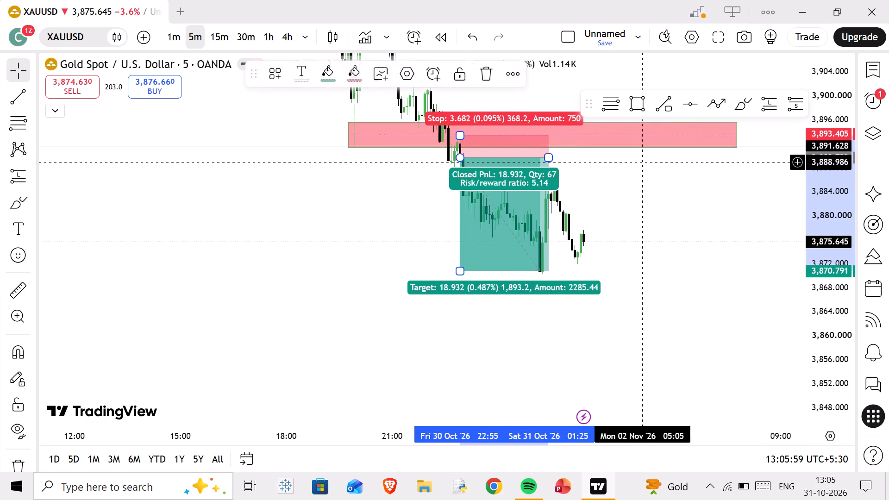
Switch the chart to BTCUSD and set its timeframe to 1h.
left_click_drag(634, 176, 698, 259)
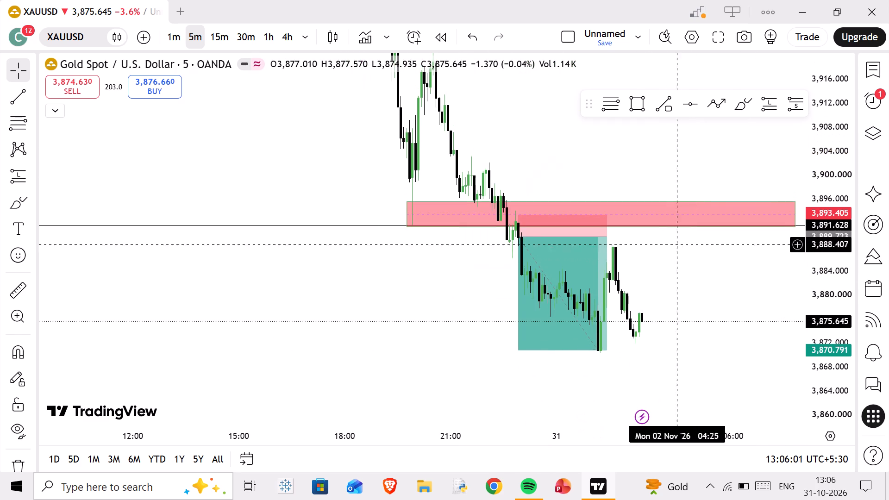
left_click(615, 232)
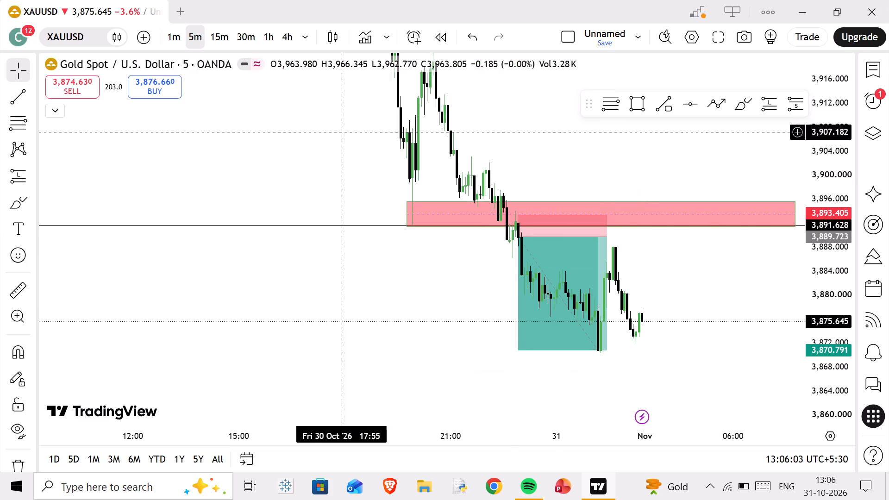
key("space")
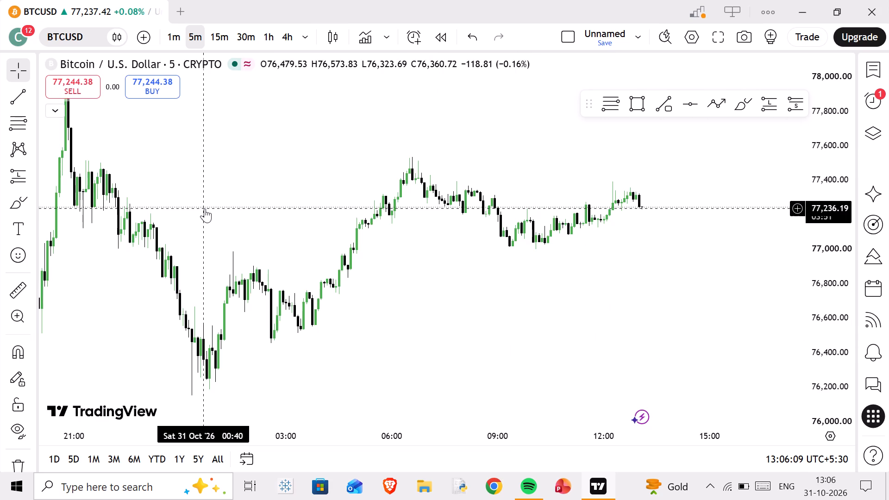
scroll(552, 449, "down", 2)
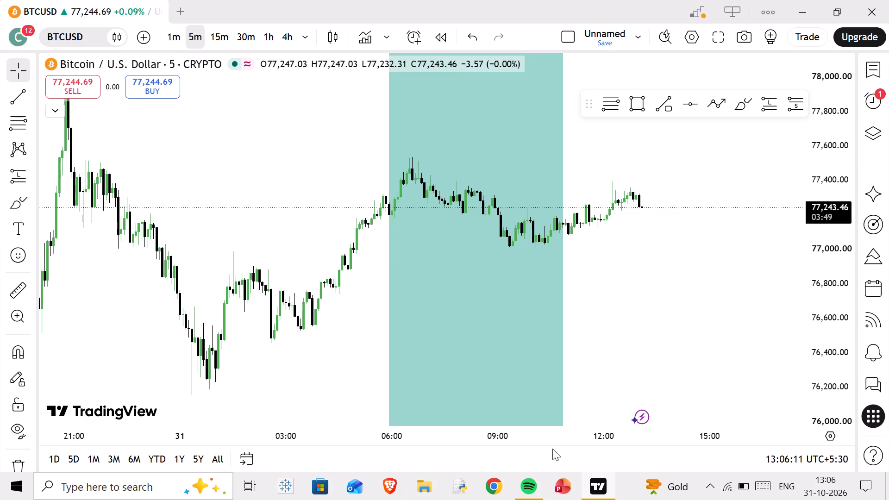
scroll(552, 449, "down", 2)
scroll(473, 262, "down", 9)
scroll(826, 236, "down", 11)
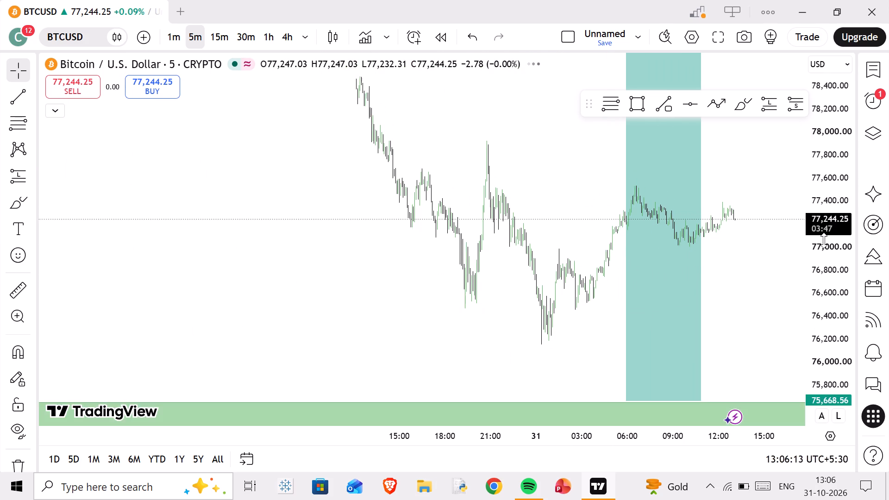
scroll(824, 240, "down", 16)
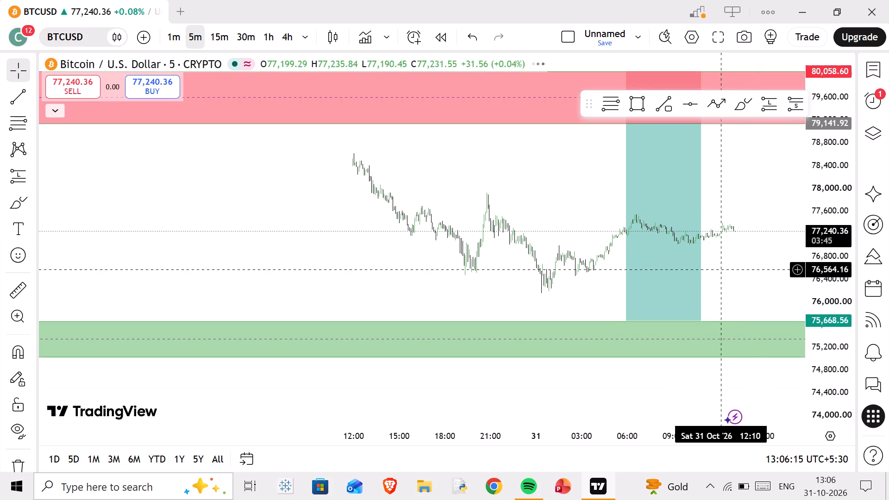
left_click_drag(720, 271, 562, 299)
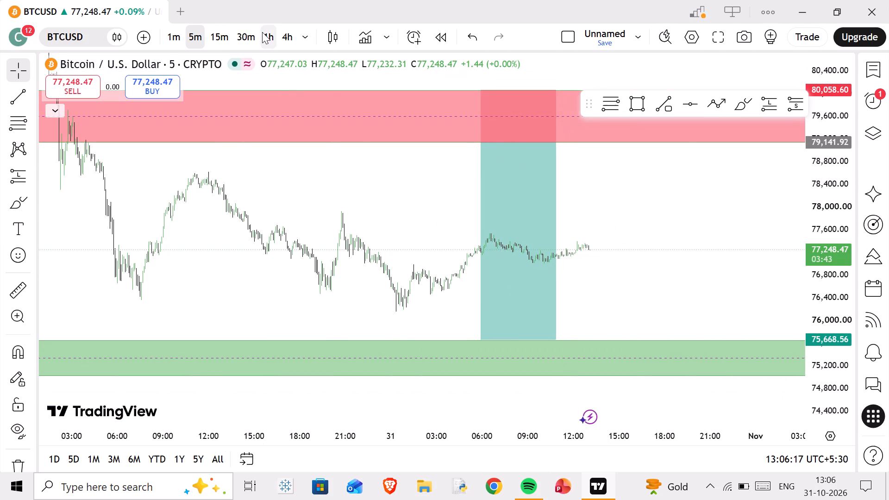
left_click(262, 32)
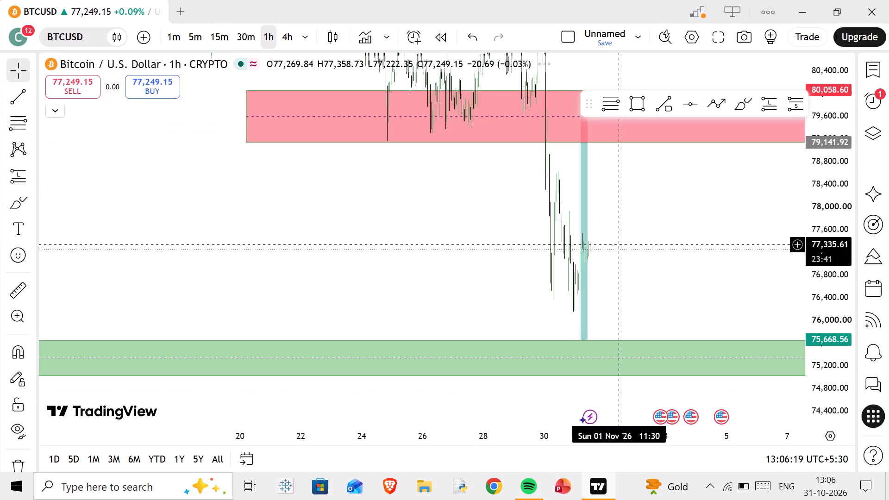
Delete the short position drawn between the red and green zones on the BTCUSD chart.
left_click(584, 248)
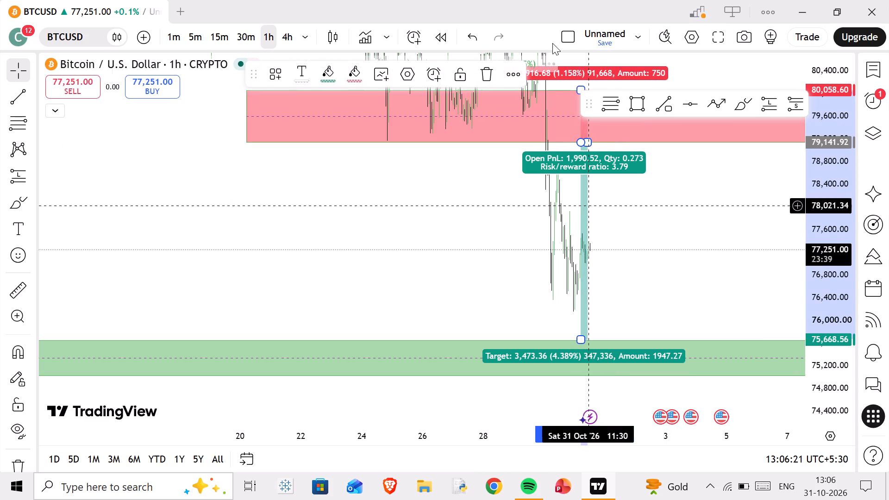
left_click(483, 78)
Reset the BTCUSD chart view.
right_click(676, 233)
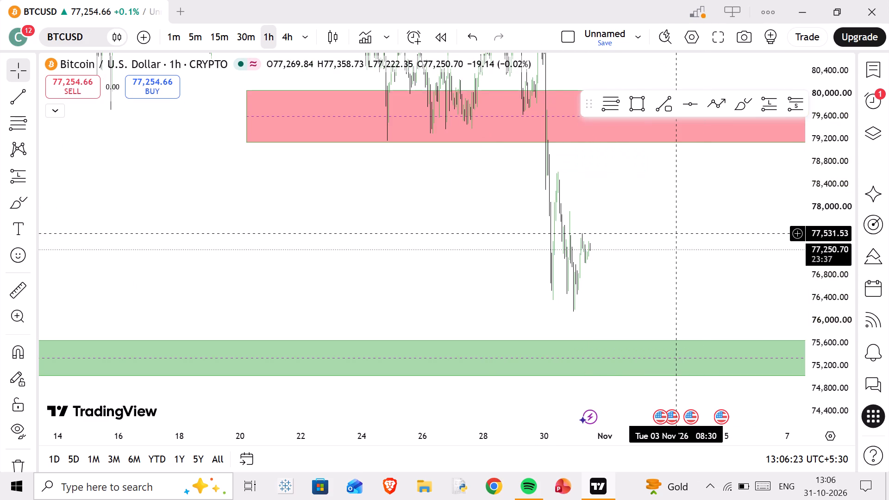
right_click(621, 190)
right_click_drag(620, 194, 610, 213)
right_click(610, 212)
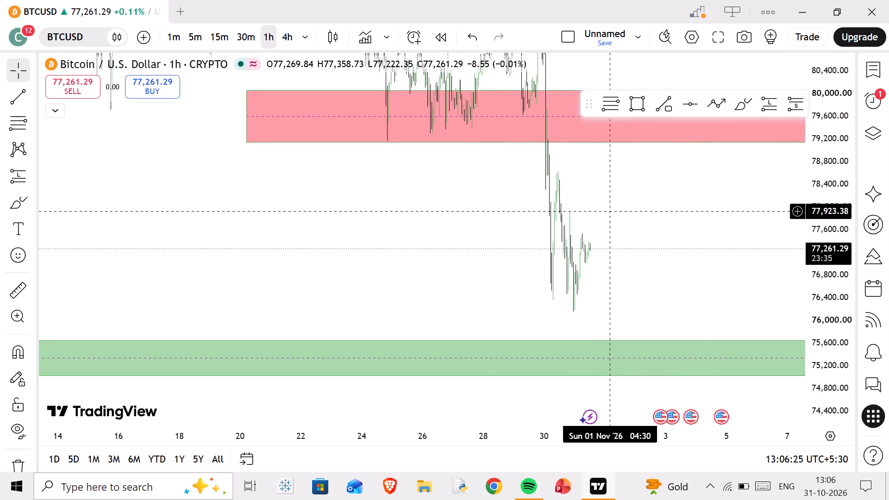
right_click(610, 212)
right_click(610, 211)
double_click(596, 214)
left_click_drag(596, 214, 401, 243)
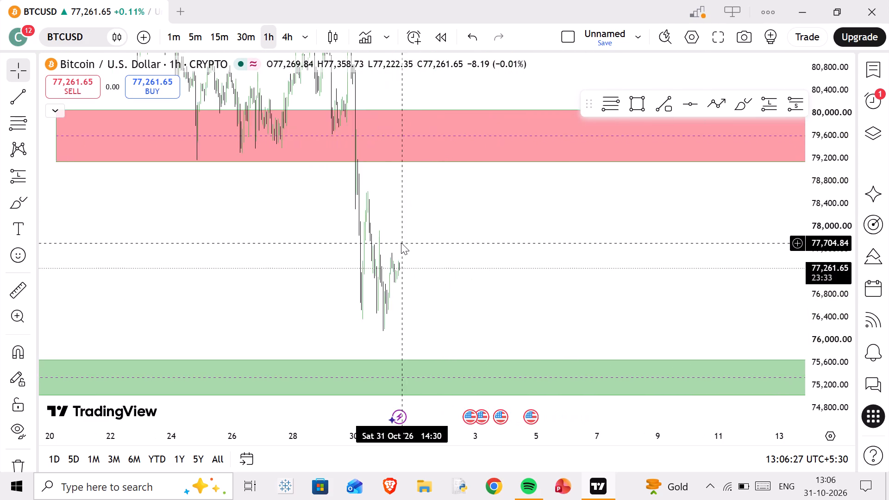
scroll(426, 223, "up", 7)
left_click_drag(372, 241, 725, 267)
right_click_drag(523, 250, 517, 247)
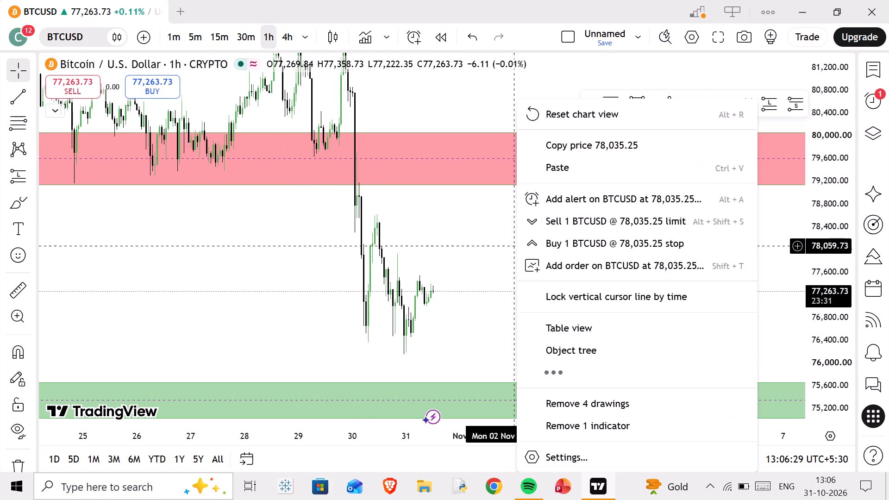
left_click(552, 117)
Dismiss the CoinDCX advertisement covering the chart.
scroll(639, 241, "up", 3)
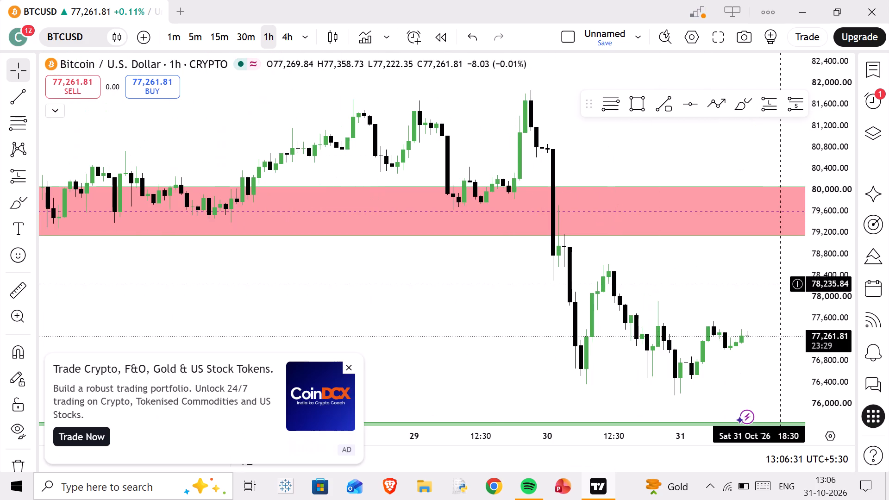
scroll(824, 348, "up", 4)
left_click_drag(699, 267, 431, 223)
scroll(464, 237, "down", 2)
scroll(465, 237, "up", 1)
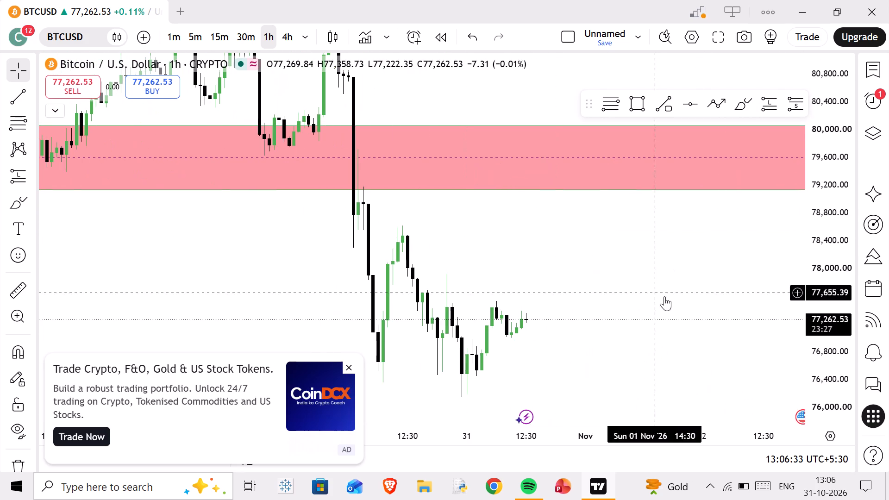
scroll(806, 354, "up", 3)
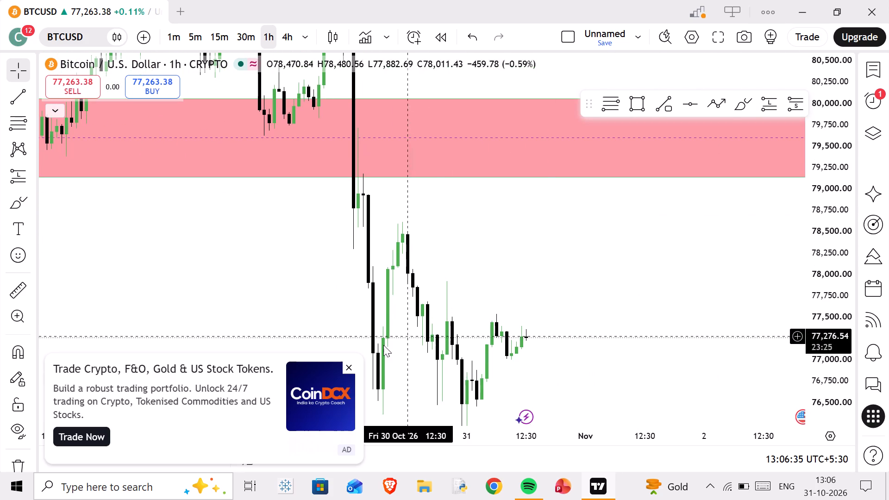
left_click(349, 364)
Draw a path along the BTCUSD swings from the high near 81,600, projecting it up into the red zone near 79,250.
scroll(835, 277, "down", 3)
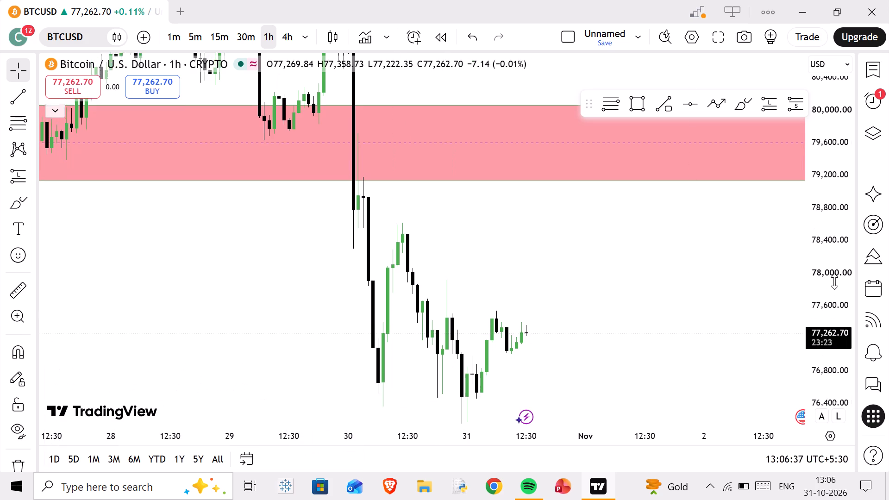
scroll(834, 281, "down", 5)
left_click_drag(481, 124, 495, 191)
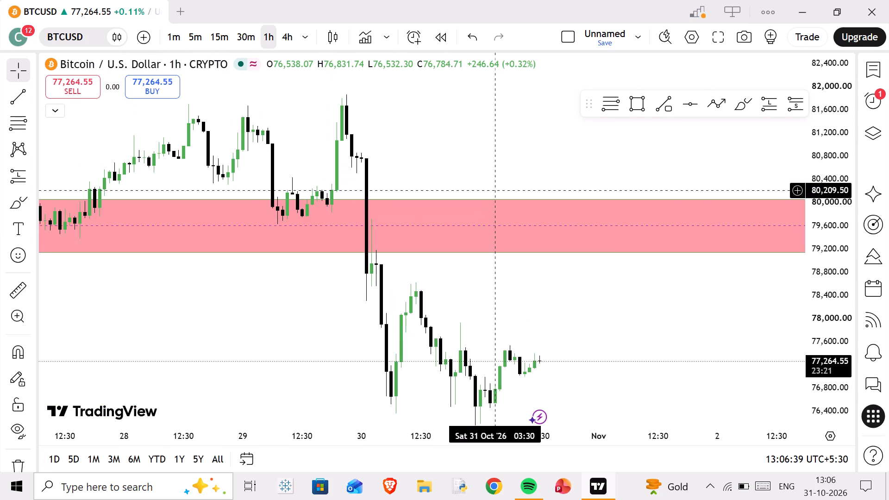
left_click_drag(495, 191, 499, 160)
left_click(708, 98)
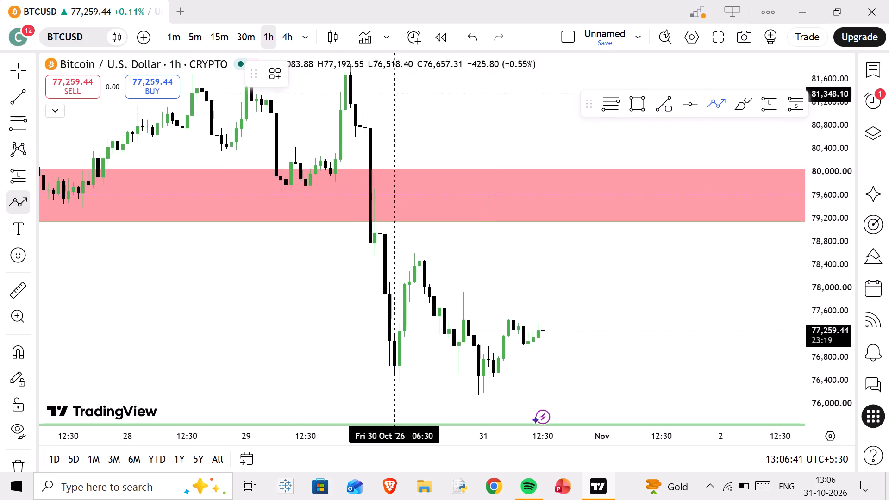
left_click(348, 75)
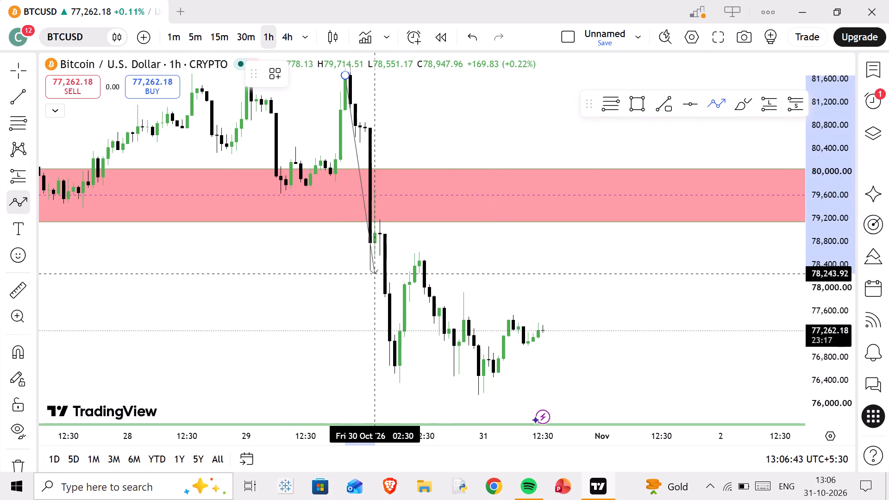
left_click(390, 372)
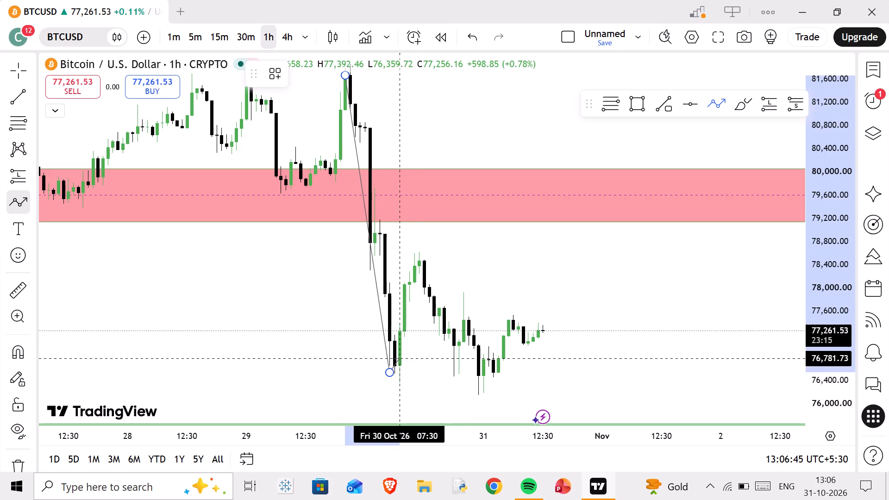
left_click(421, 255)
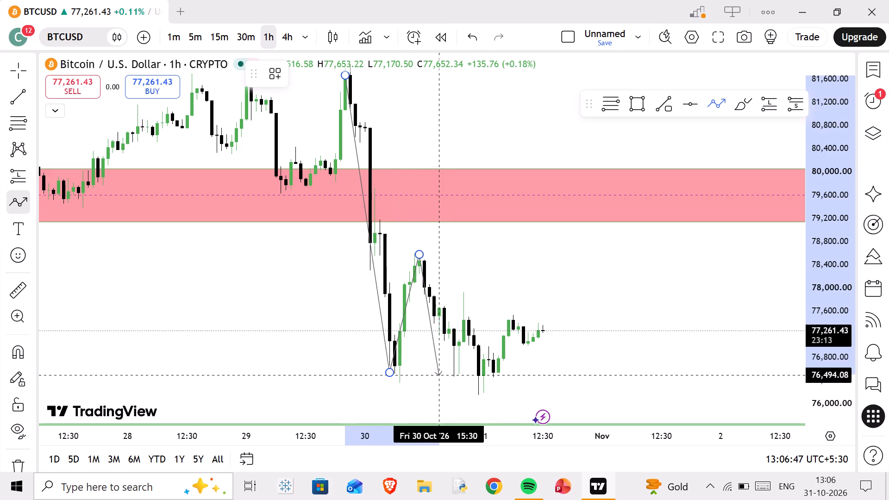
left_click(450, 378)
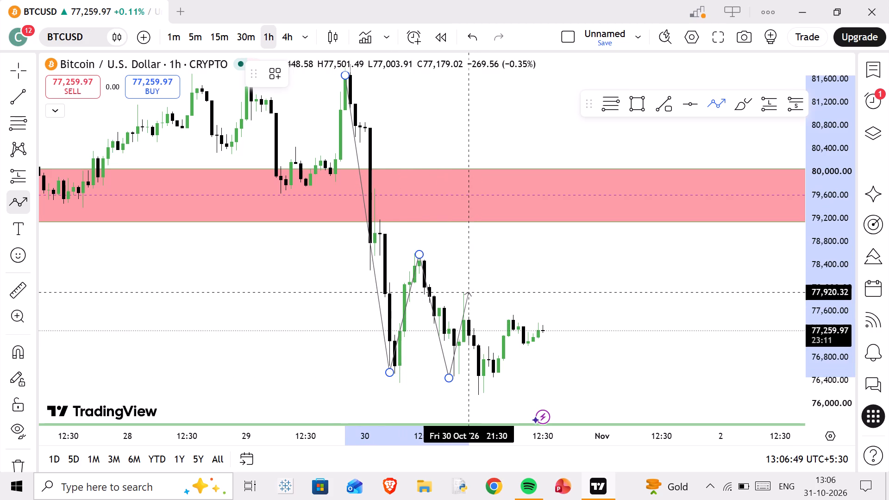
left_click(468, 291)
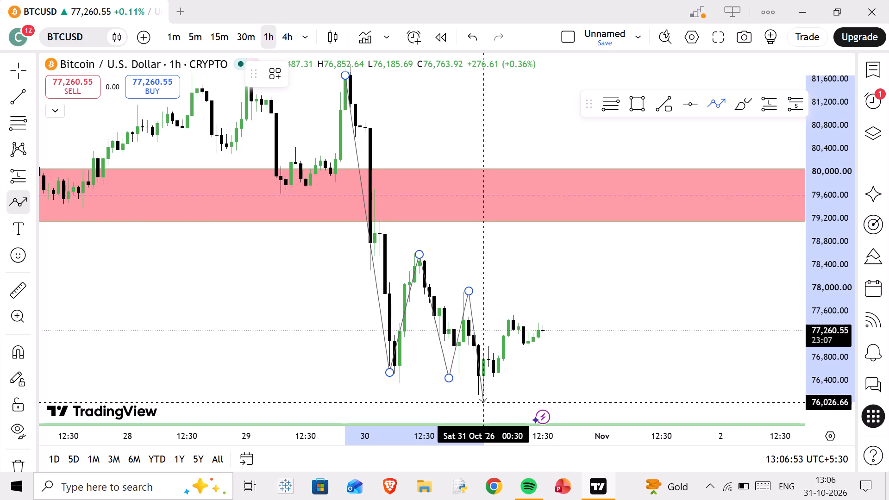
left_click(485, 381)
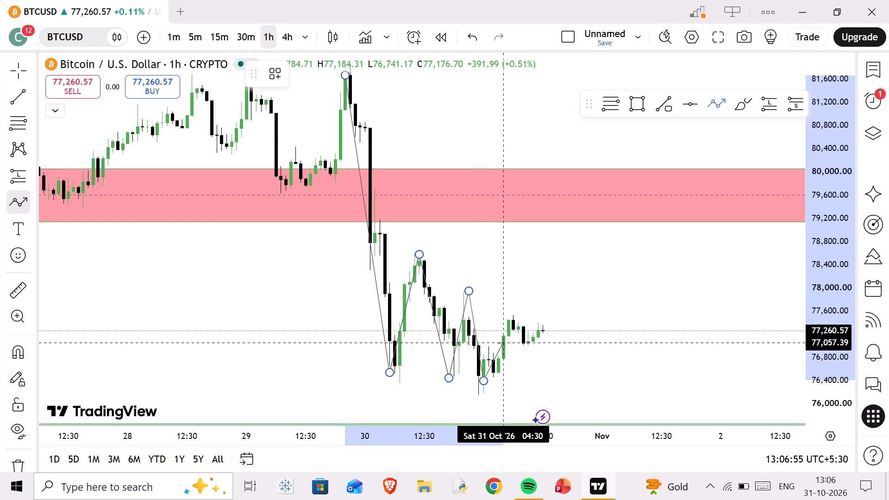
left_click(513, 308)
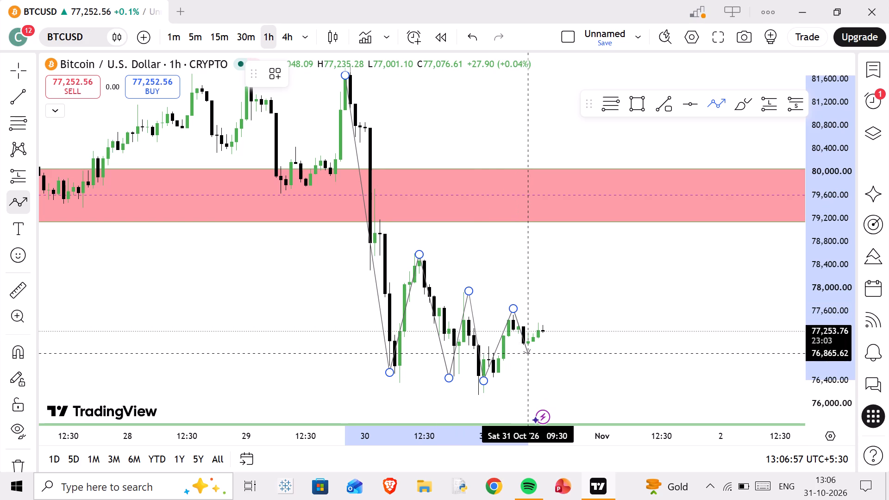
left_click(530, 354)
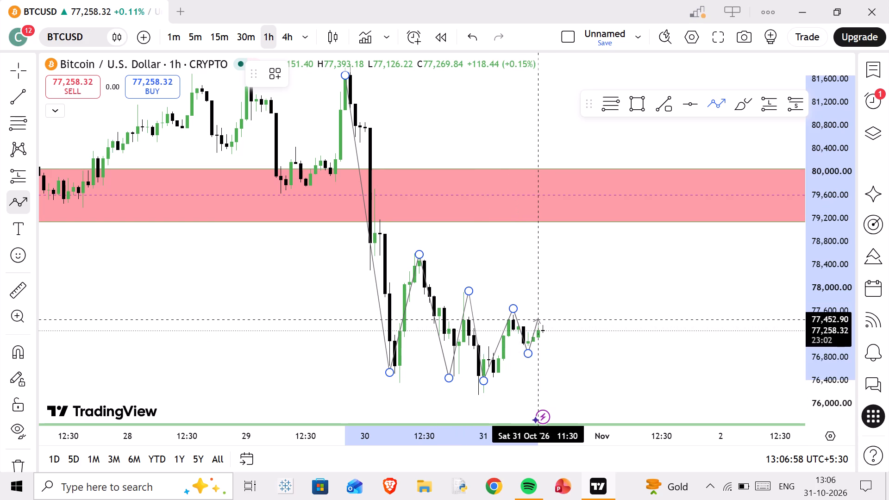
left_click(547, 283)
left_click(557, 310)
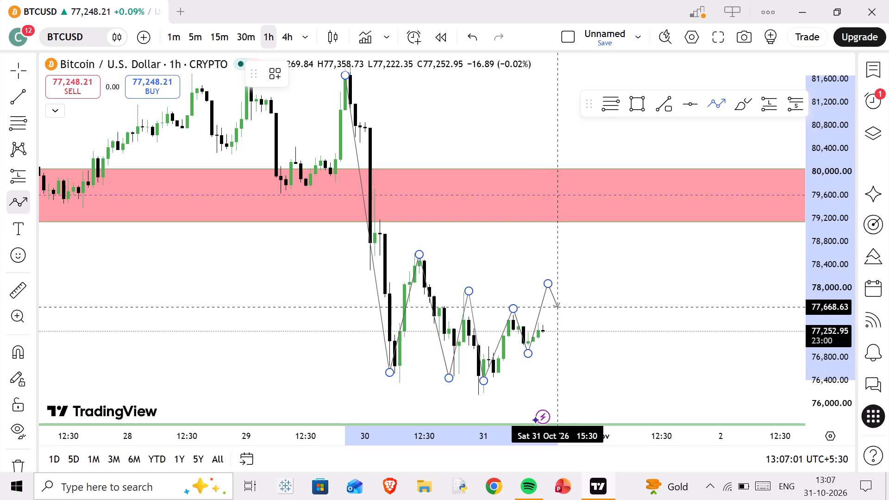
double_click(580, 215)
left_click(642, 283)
Draw a thin rectangle at the latest swing high, about 77,431 to 77,523, from 31 Oct 05:30 to 1 Nov 00:30.
scroll(646, 298, "up", 2)
scroll(541, 322, "up", 1)
scroll(784, 343, "up", 1)
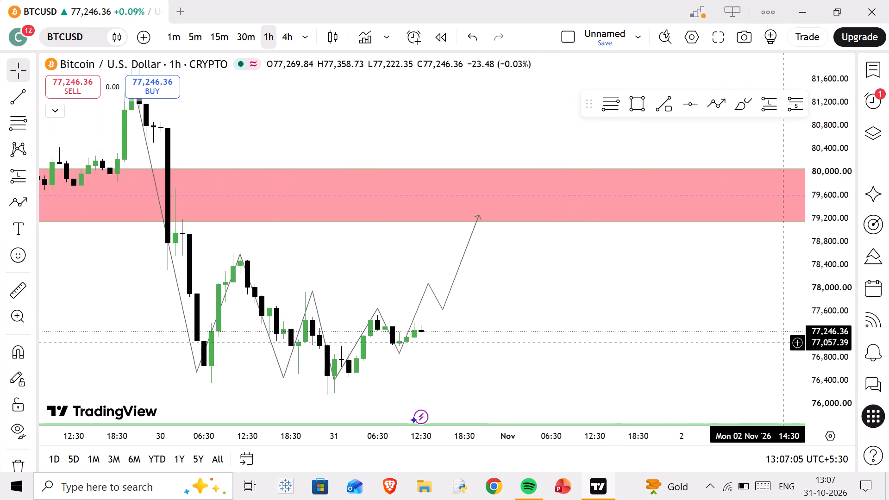
scroll(798, 346, "up", 4)
scroll(610, 334, "down", 7)
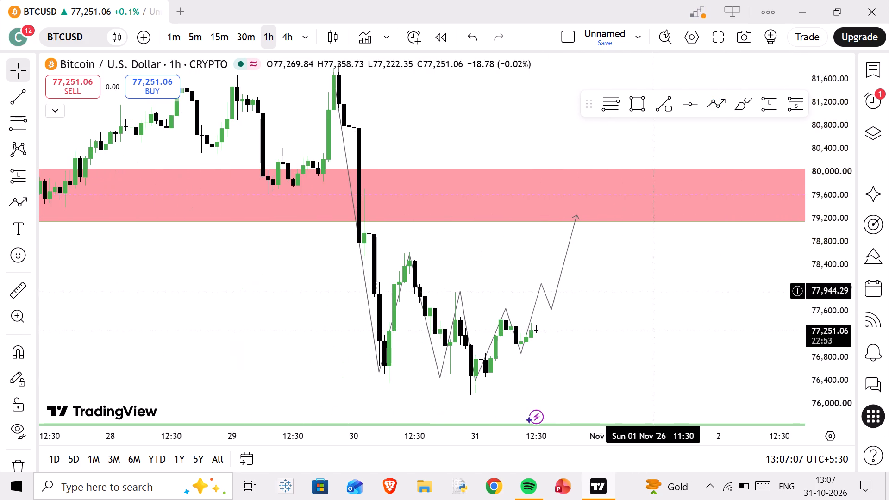
scroll(814, 347, "up", 8)
scroll(596, 330, "up", 2)
left_click_drag(580, 336, 681, 304)
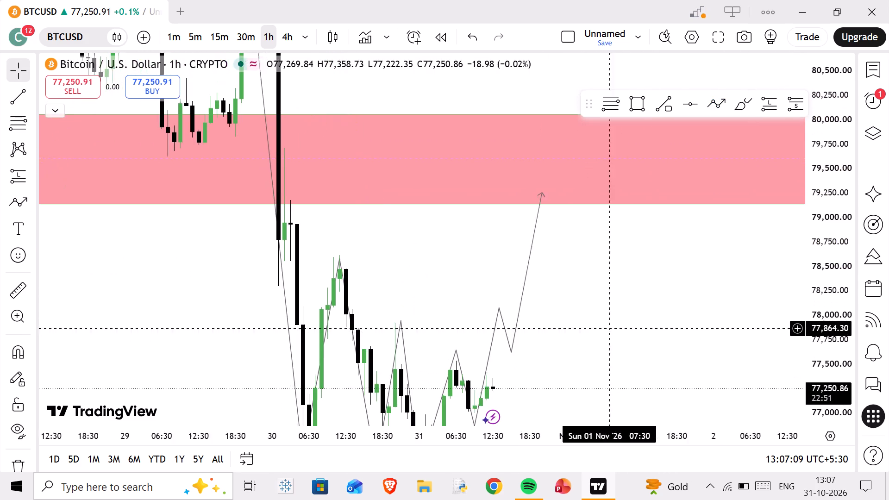
left_click_drag(681, 304, 707, 290)
scroll(483, 316, "up", 1)
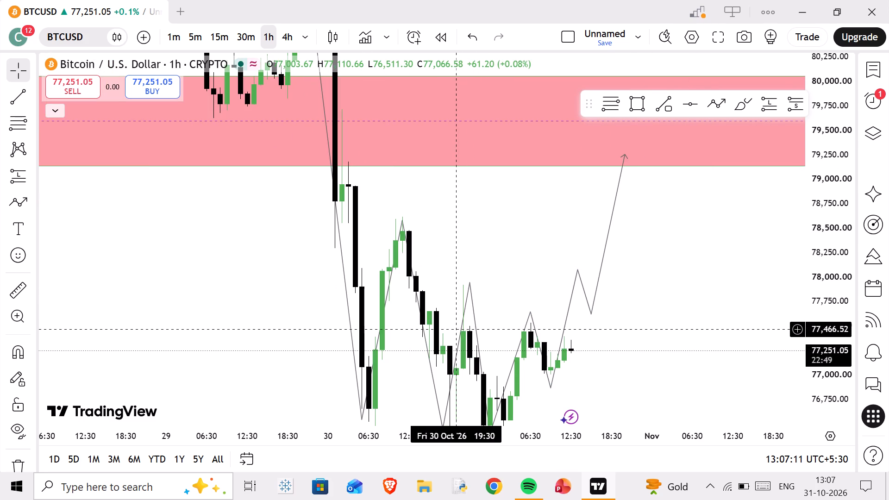
left_click(631, 99)
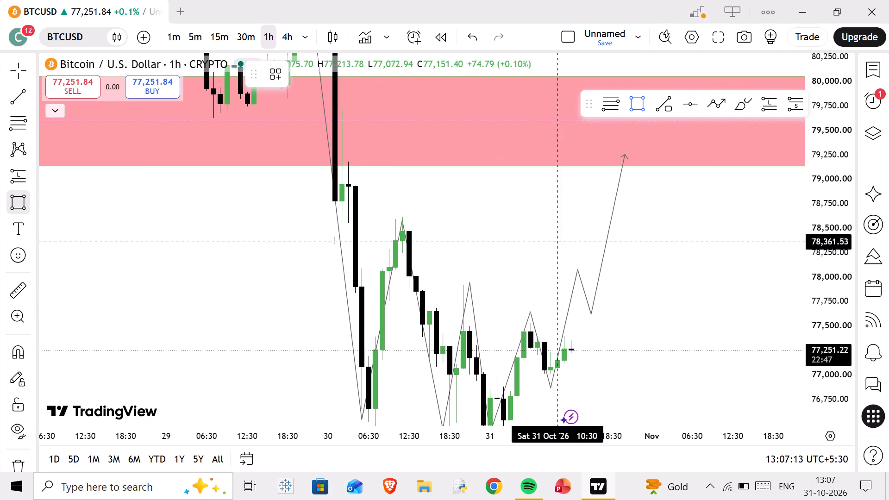
left_click_drag(523, 324, 649, 334)
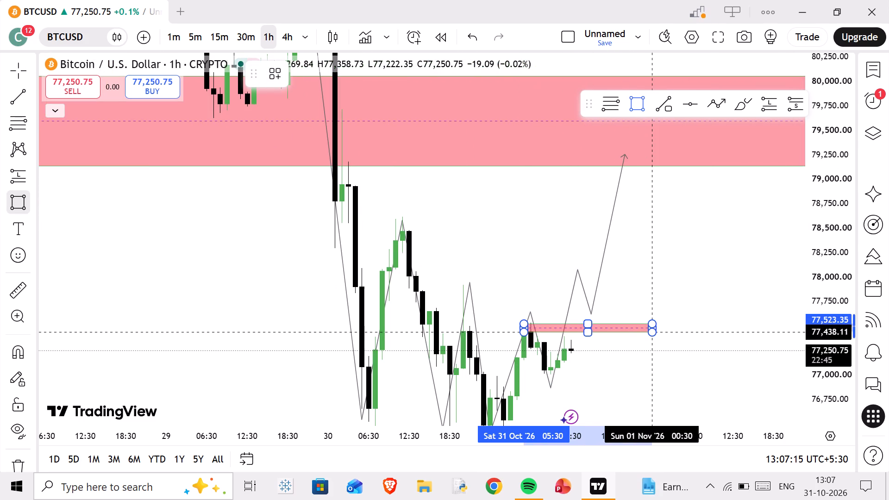
left_click_drag(649, 334, 650, 333)
left_click(650, 333)
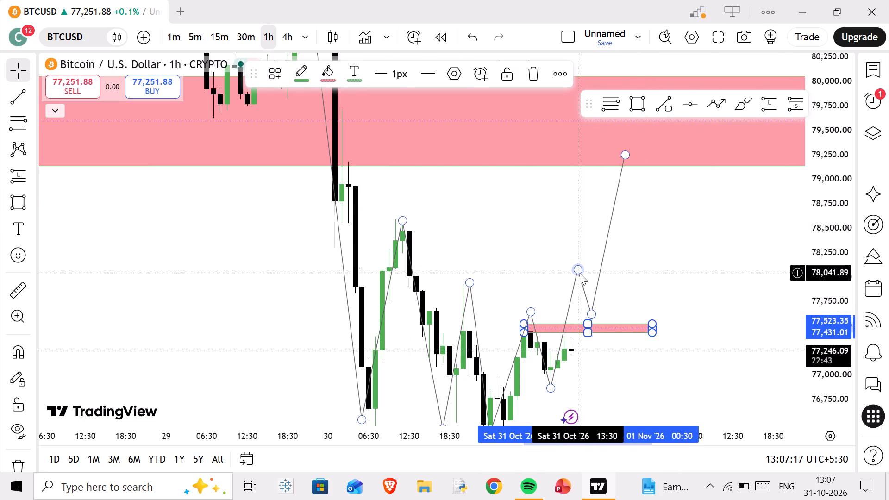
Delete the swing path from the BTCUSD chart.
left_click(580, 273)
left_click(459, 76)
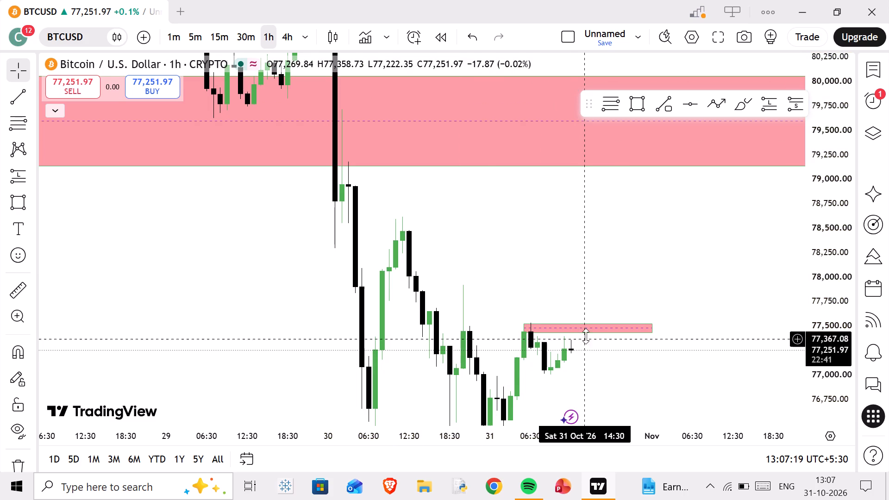
Change the fill of the thin rectangle near 77,500 to green.
left_click(588, 328)
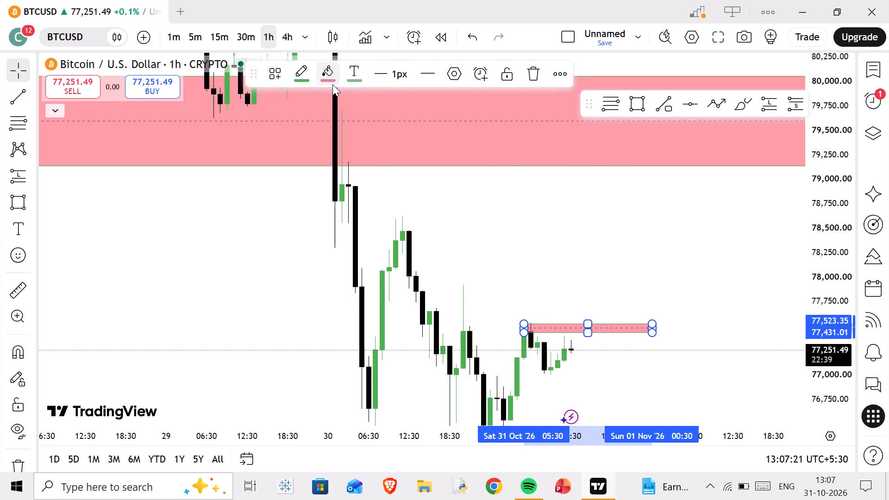
left_click(332, 84)
left_click(374, 119)
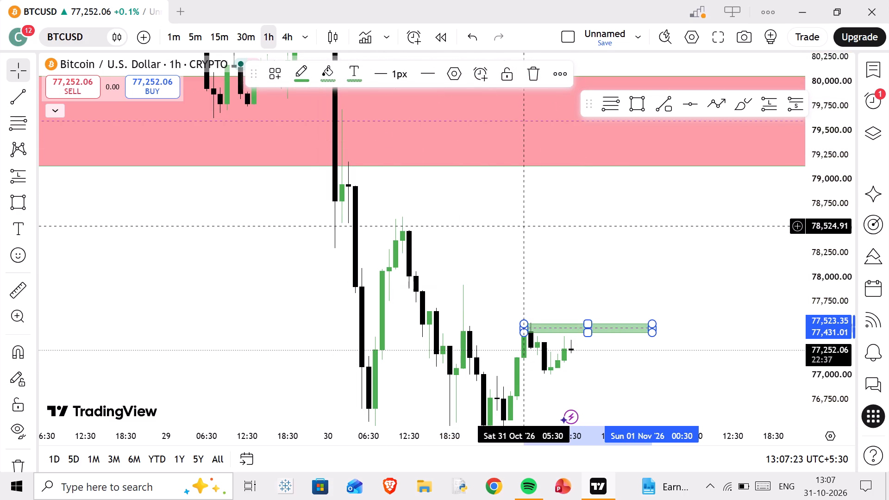
left_click(520, 226)
Extend the start of the thin green rectangle back to about 16:30 on 30 Oct, before the earlier swing high.
scroll(800, 381, "up", 5)
scroll(417, 326, "up", 3)
scroll(403, 236, "up", 1)
scroll(403, 236, "down", 3)
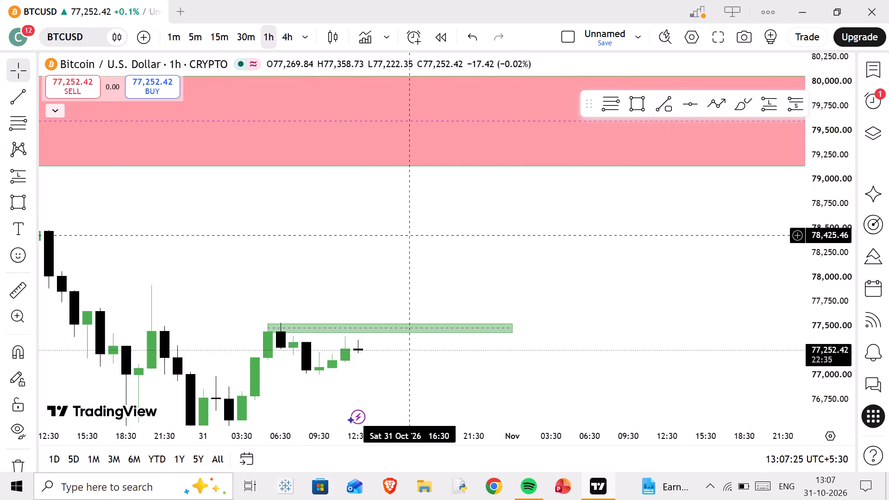
scroll(407, 237, "down", 4)
scroll(821, 365, "up", 5)
left_click_drag(540, 305, 558, 200)
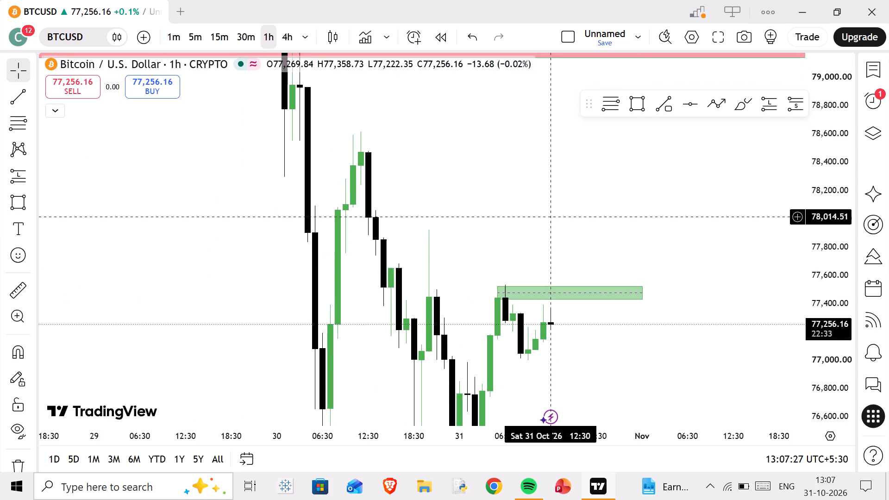
left_click_drag(558, 200, 558, 200)
left_click_drag(510, 275, 413, 261)
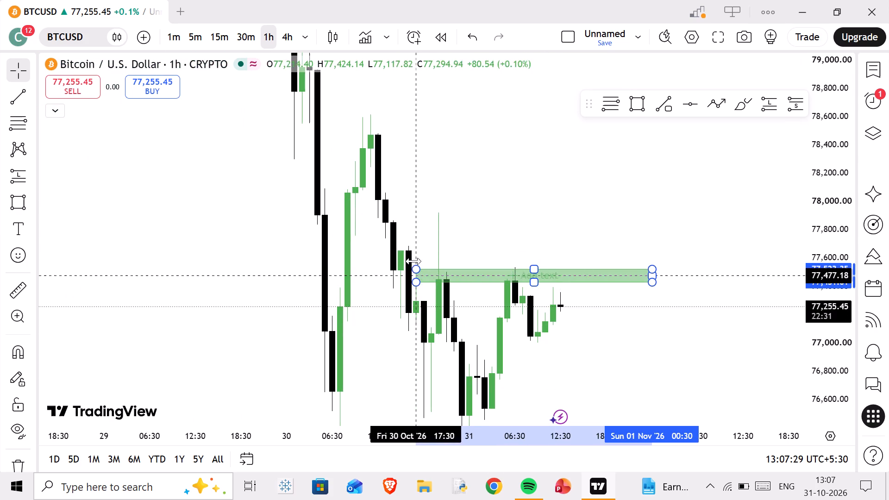
left_click_drag(413, 261, 410, 260)
left_click(470, 196)
Draw a rectangle over the swing lows, about 76,384 to 76,673, from 30 Oct 05:30 to 31 Oct 20:30.
scroll(467, 223, "up", 2)
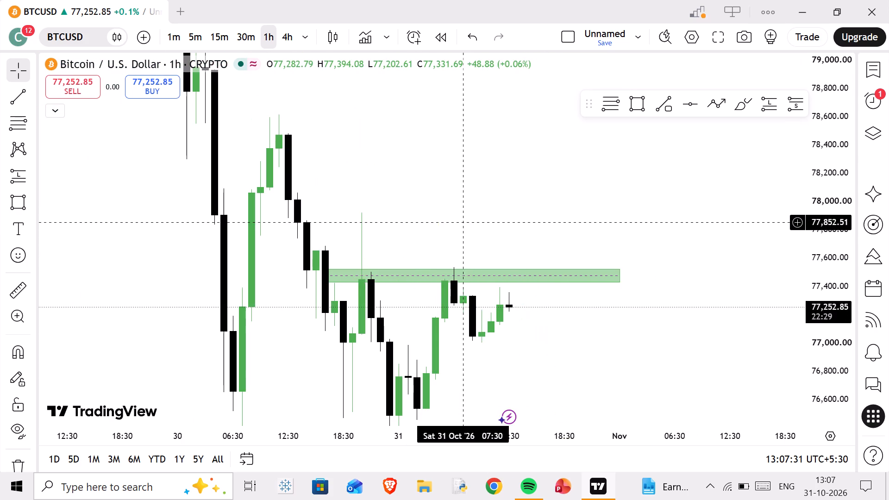
left_click_drag(486, 228, 546, 363)
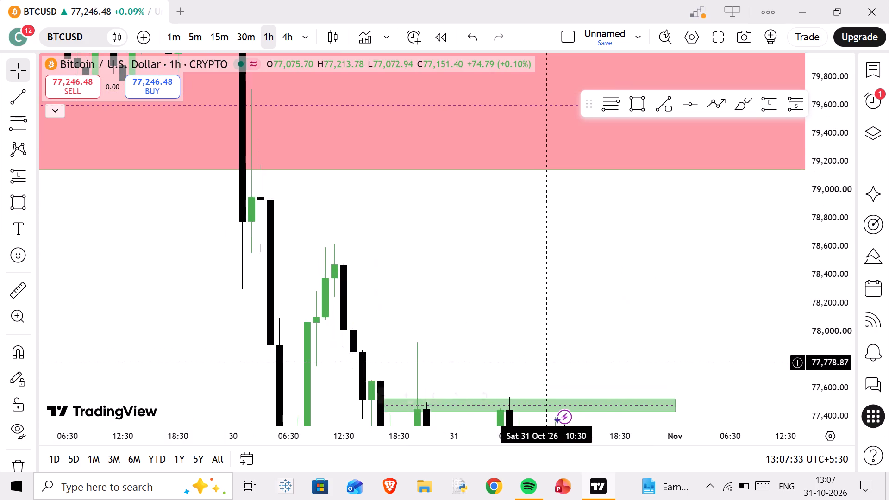
scroll(546, 363, "down", 4)
scroll(848, 277, "down", 15)
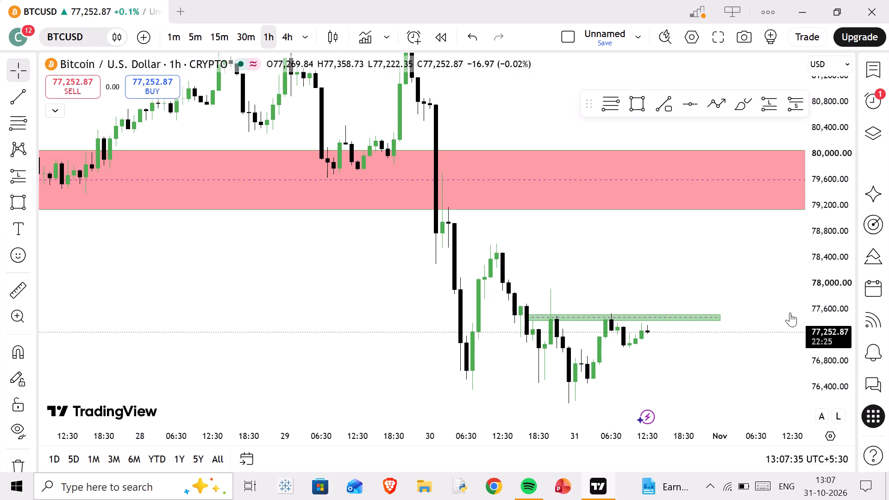
left_click_drag(577, 270, 498, 216)
left_click(648, 108)
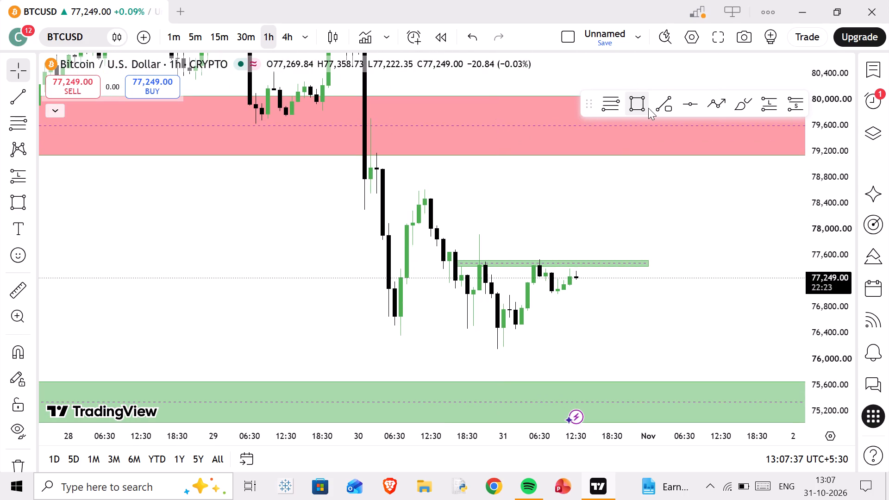
left_click_drag(386, 316, 518, 328)
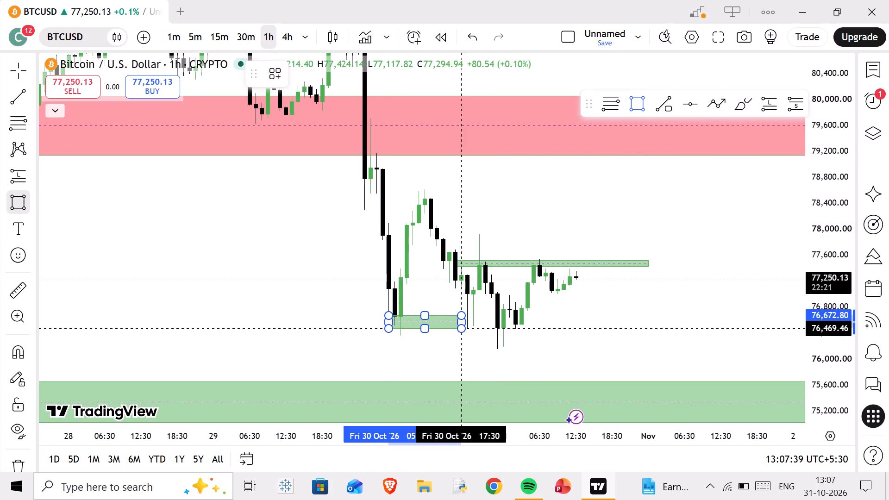
left_click_drag(518, 328, 625, 332)
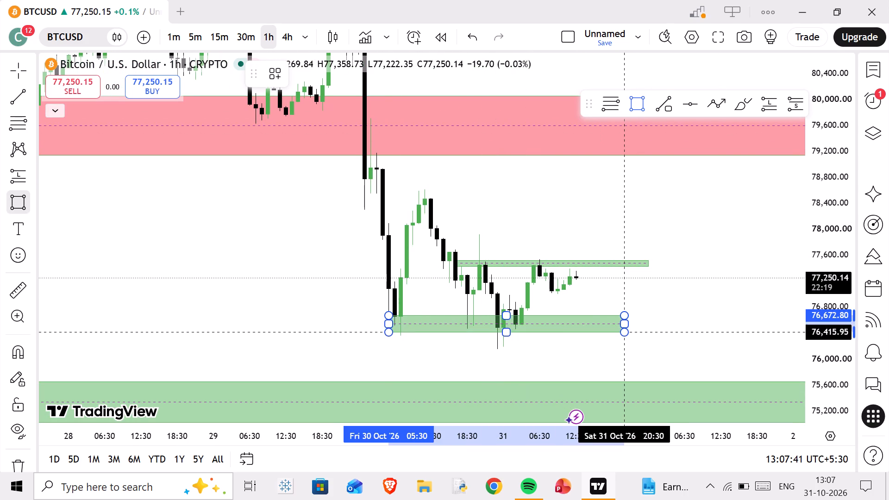
left_click_drag(625, 332, 623, 334)
left_click(623, 334)
Change the fill of the rectangle over the swing lows to red.
left_click(332, 74)
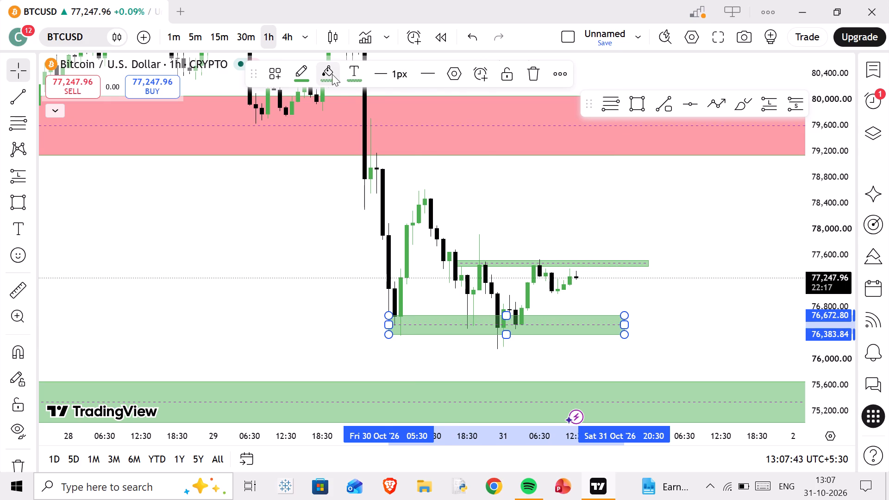
left_click(329, 116)
left_click(523, 158)
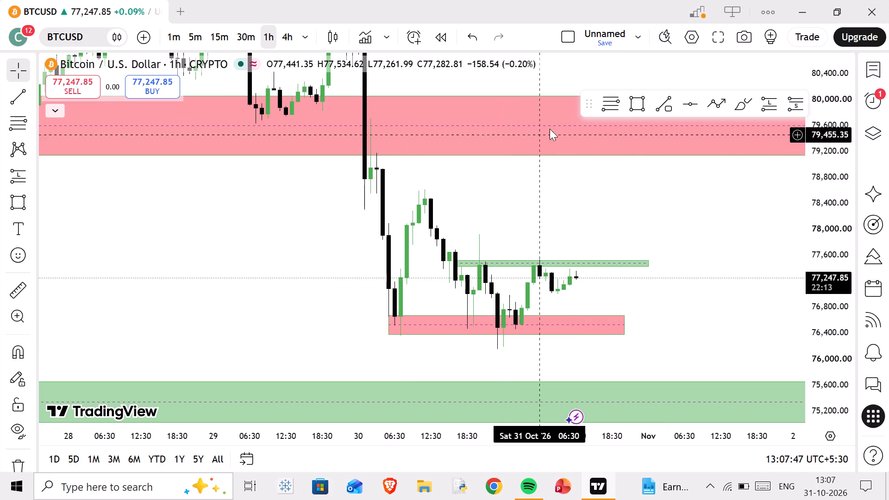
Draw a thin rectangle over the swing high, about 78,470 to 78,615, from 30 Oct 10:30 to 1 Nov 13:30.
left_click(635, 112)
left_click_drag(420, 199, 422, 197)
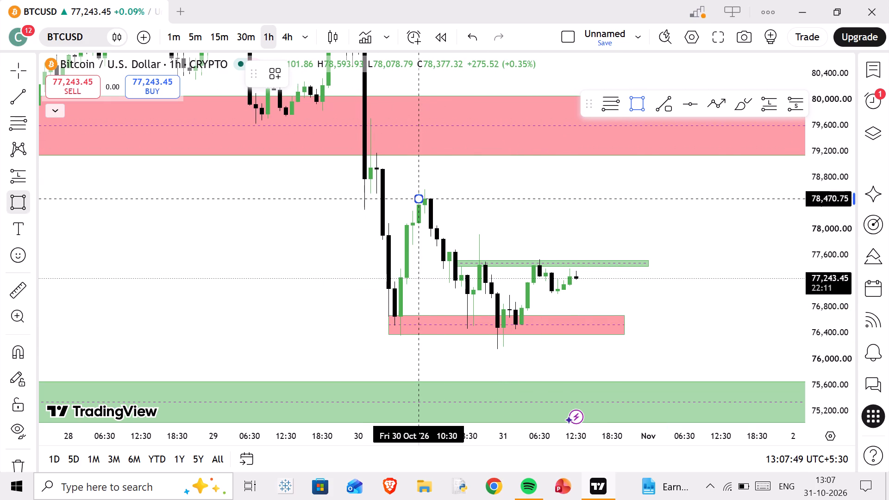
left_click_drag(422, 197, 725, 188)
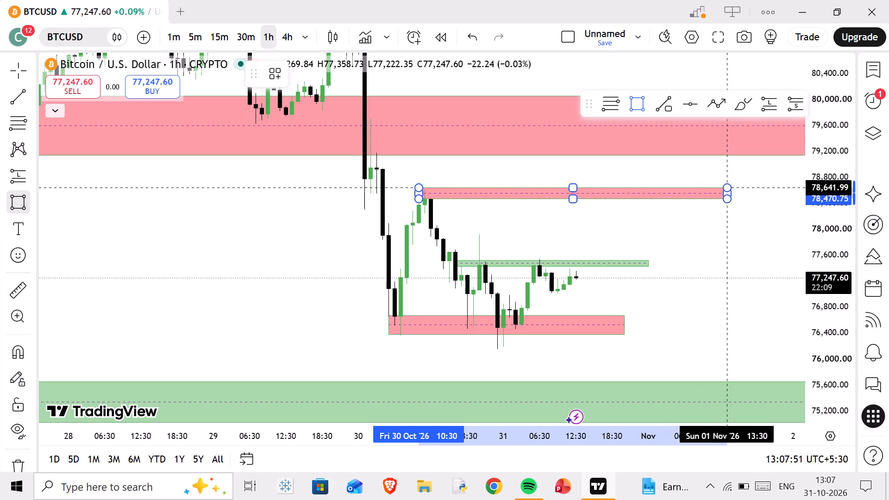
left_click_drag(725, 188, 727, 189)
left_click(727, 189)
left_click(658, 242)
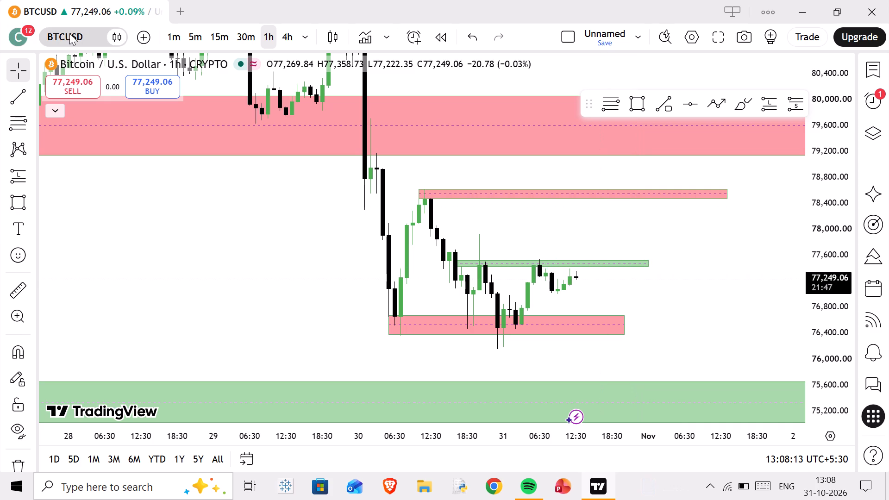
Switch the chart to the 5-minute timeframe, reset its view and examine the price action between the green and red zones.
left_click(189, 43)
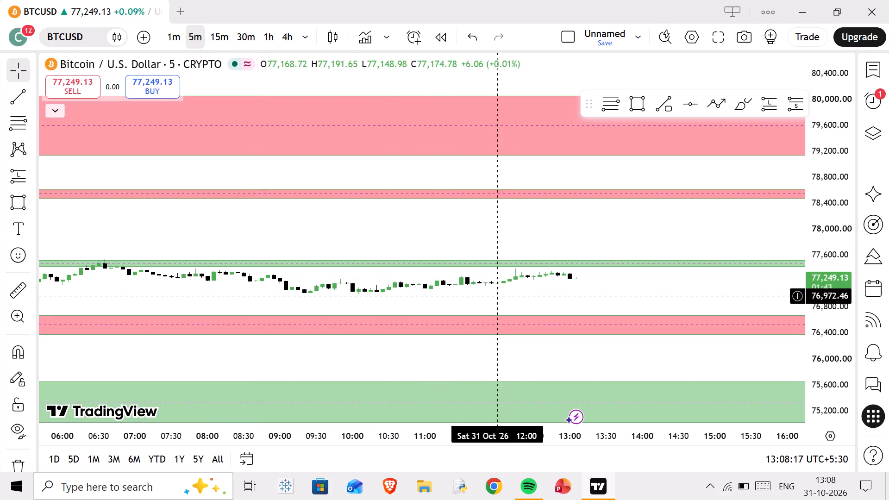
right_click(509, 231)
left_click(529, 121)
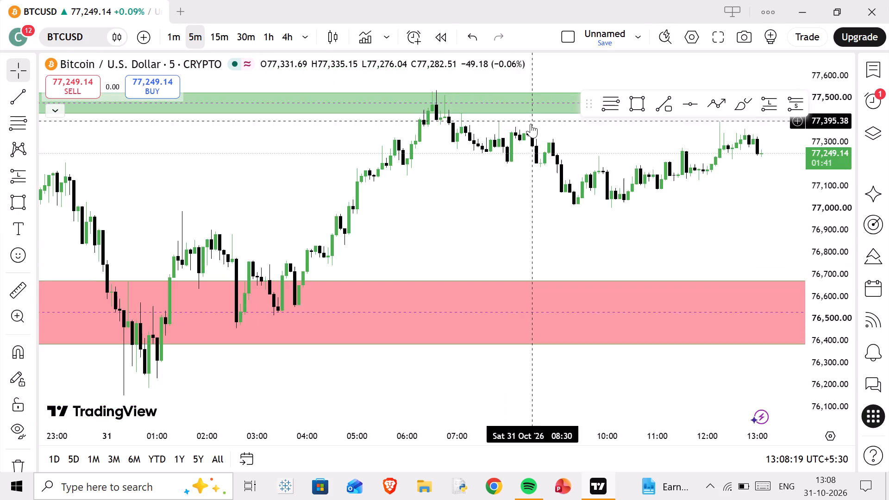
scroll(651, 402, "down", 5)
left_click_drag(753, 257, 478, 297)
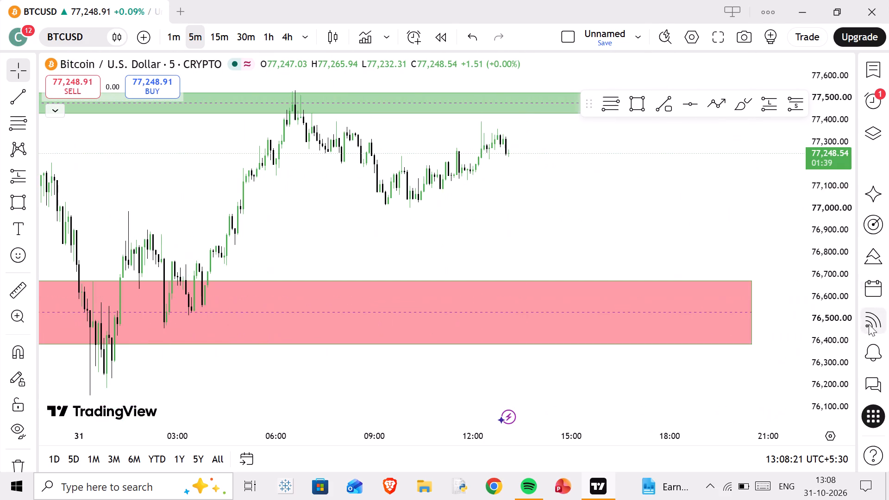
scroll(840, 330, "up", 5)
left_click_drag(464, 177, 601, 391)
scroll(601, 385, "up", 5)
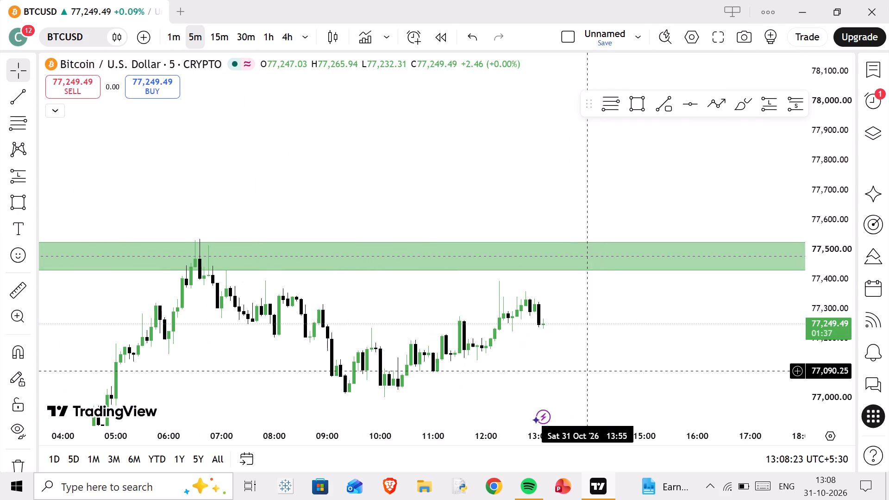
left_click_drag(402, 301, 438, 169)
Measure the price drop from about 77,399 at 06:10 to about 77,004 at 09:30 on 31 Oct.
left_click(7, 294)
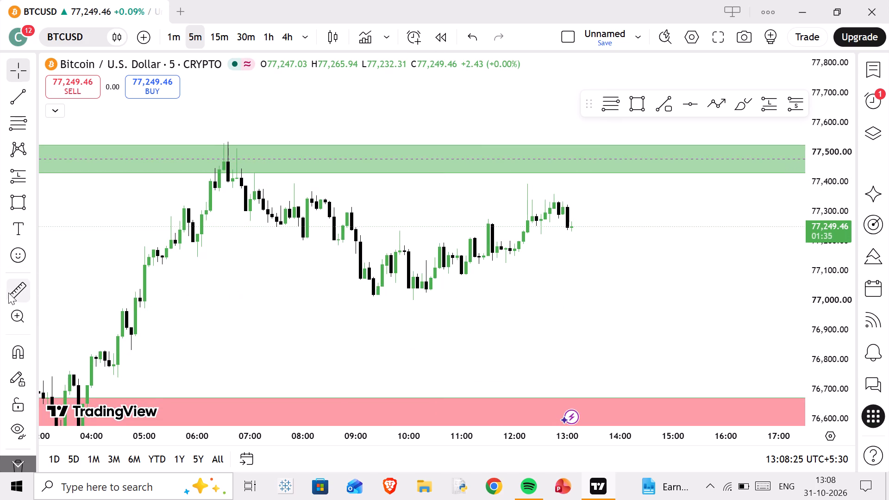
left_click(206, 182)
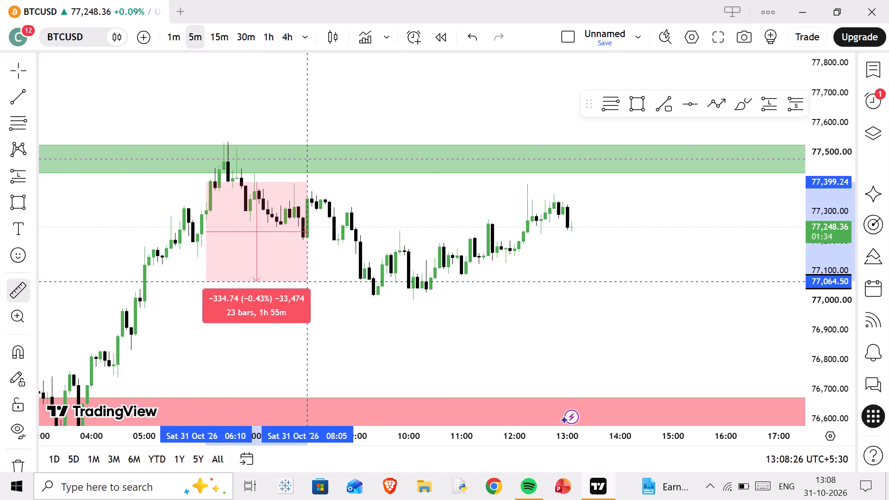
left_click(382, 300)
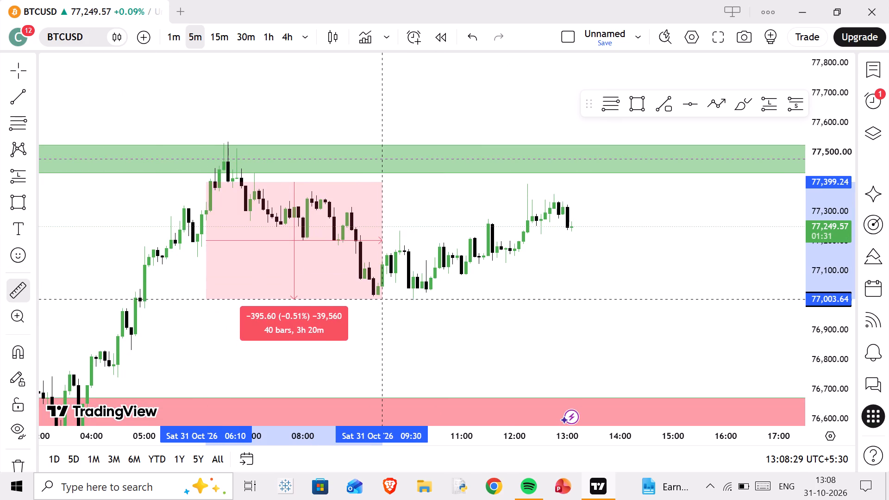
left_click(382, 300)
Switch the chart to the 15-minute timeframe and fit the green and red zones in view.
scroll(284, 279, "down", 2)
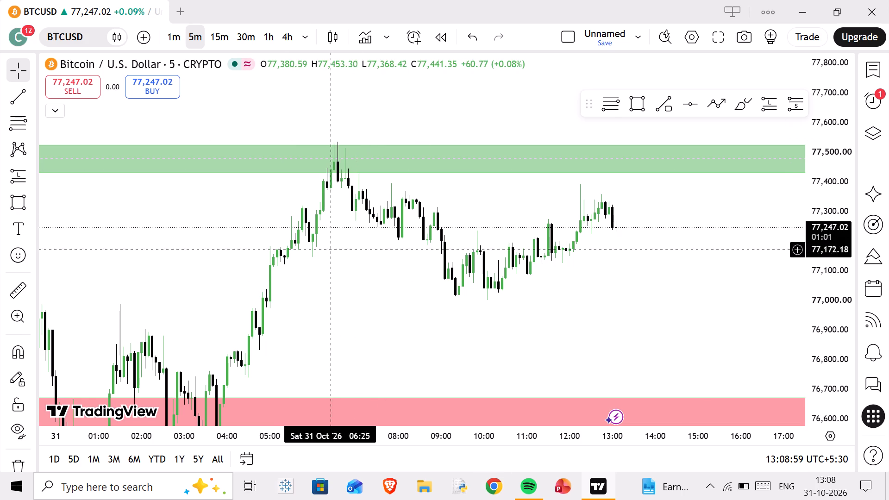
left_click_drag(334, 307, 328, 271)
scroll(320, 283, "down", 3)
scroll(366, 314, "up", 5)
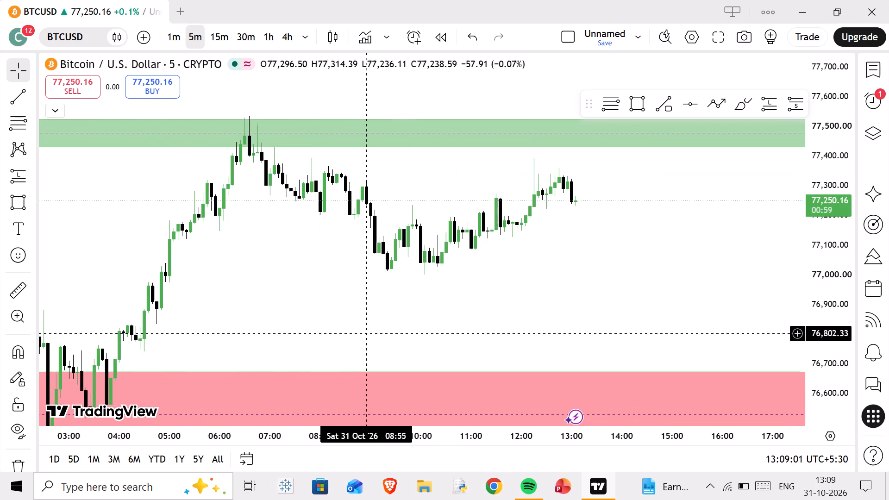
left_click(228, 41)
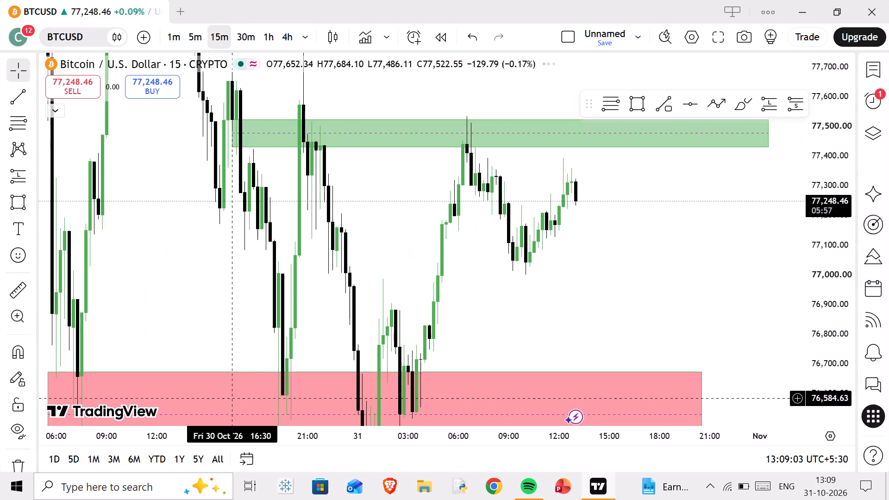
scroll(875, 313, "down", 7)
scroll(831, 278, "down", 4)
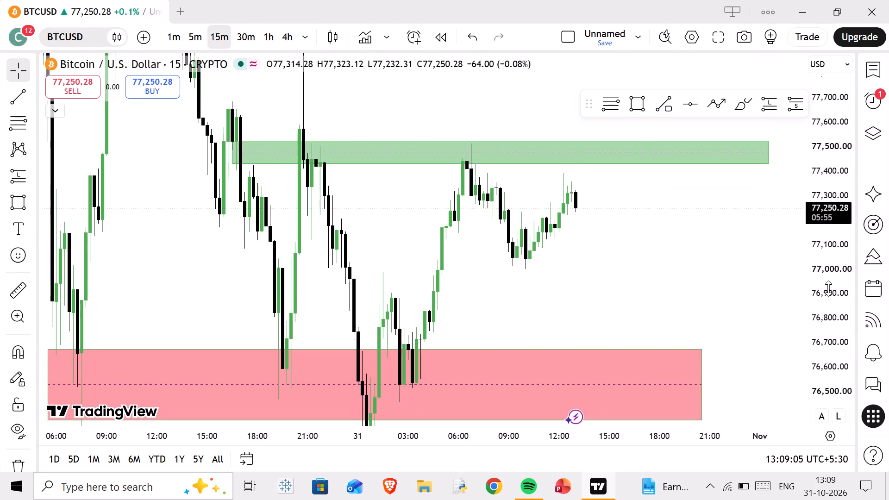
scroll(828, 288, "down", 12)
scroll(409, 259, "down", 2)
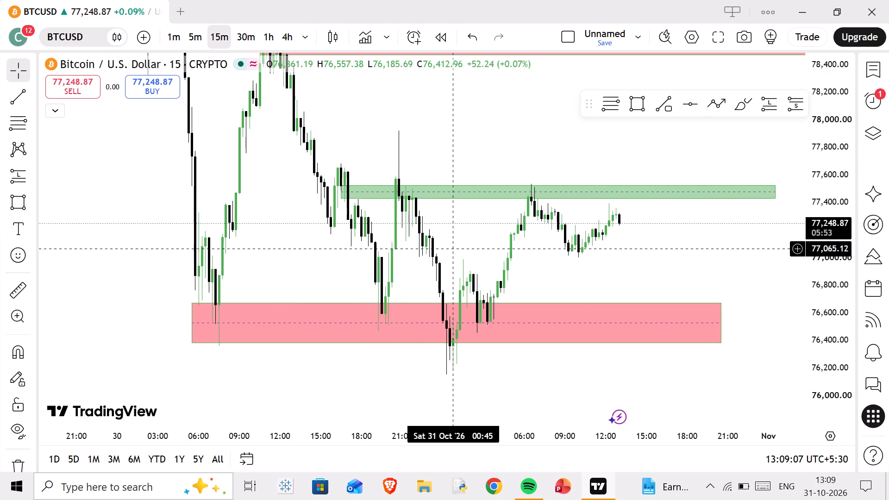
left_click_drag(467, 258, 443, 272)
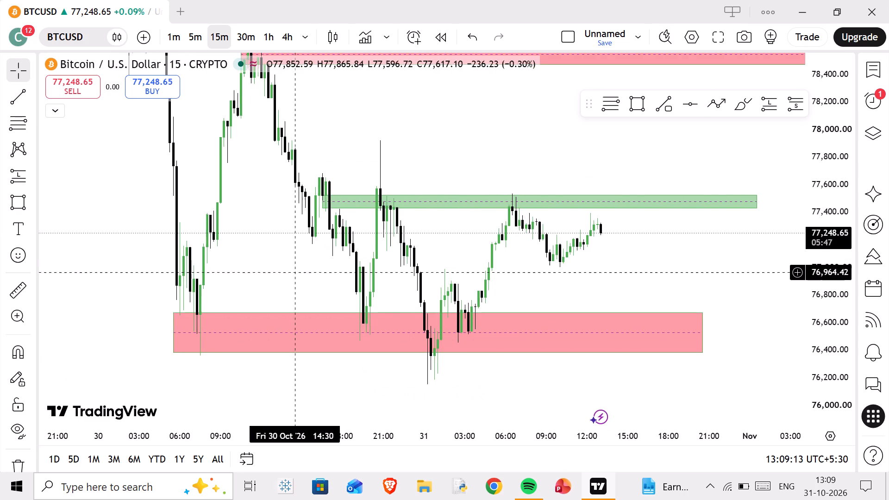
Measure the price rise from the 31 Oct 02:00 swing high, about 76,894, to just above the thin green zone, about 77,559.
left_click(19, 297)
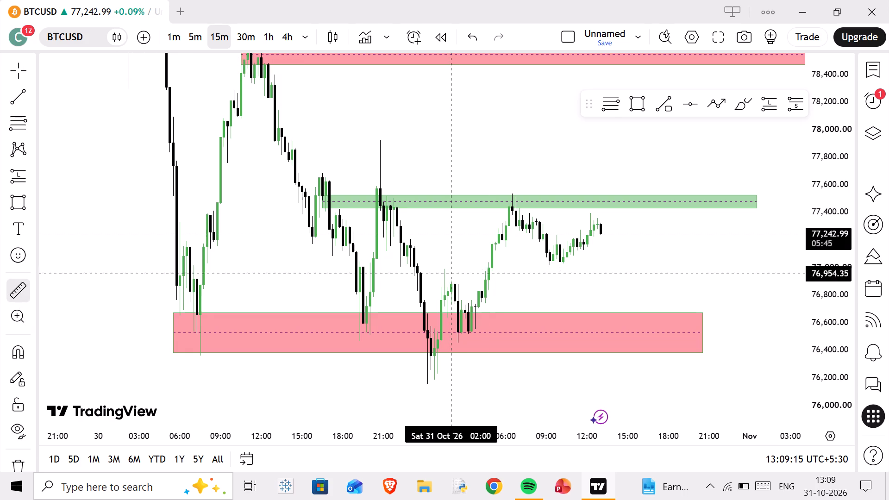
left_click(449, 282)
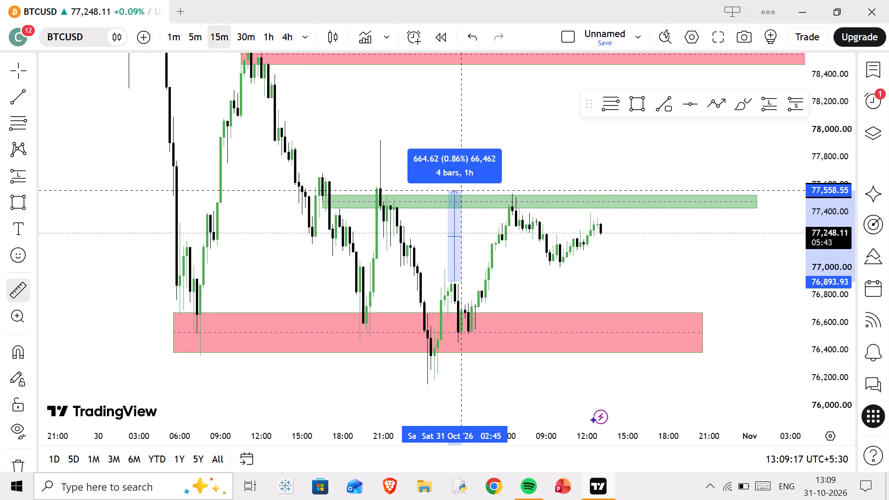
left_click(462, 191)
left_click(624, 267)
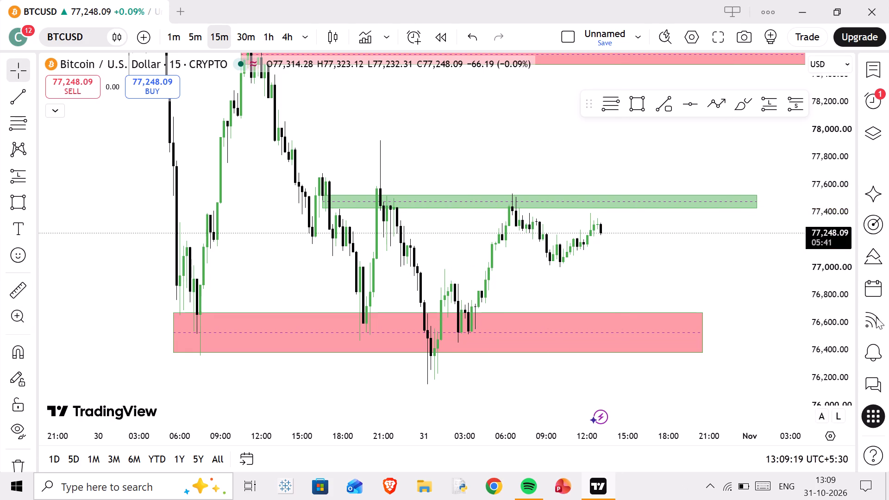
Examine the 15-minute price swings around the green zone and up to the upper red zone.
scroll(865, 318, "up", 11)
scroll(552, 304, "up", 3)
left_click_drag(445, 285, 463, 277)
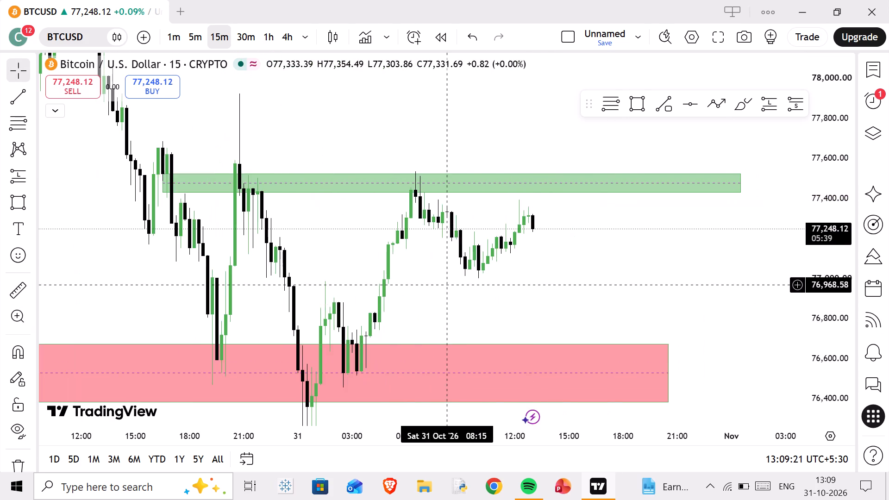
left_click_drag(463, 277, 562, 249)
scroll(430, 308, "up", 2)
left_click_drag(280, 179, 424, 287)
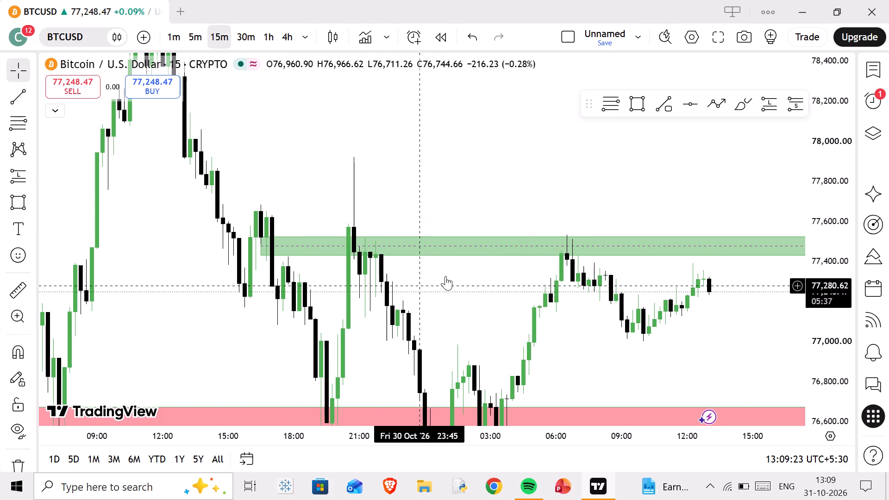
scroll(840, 210, "down", 13)
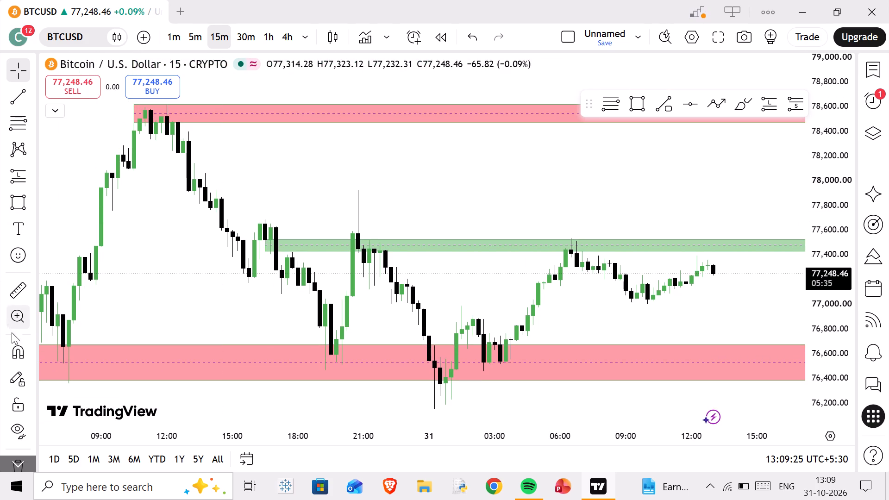
Remove all drawings from the chart.
scroll(13, 378, "down", 2)
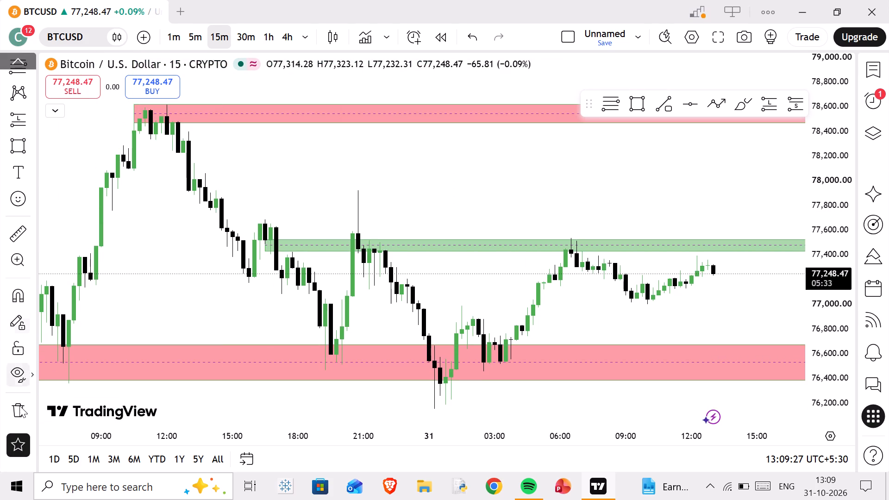
scroll(20, 407, "down", 2)
left_click(31, 406)
left_click(42, 384)
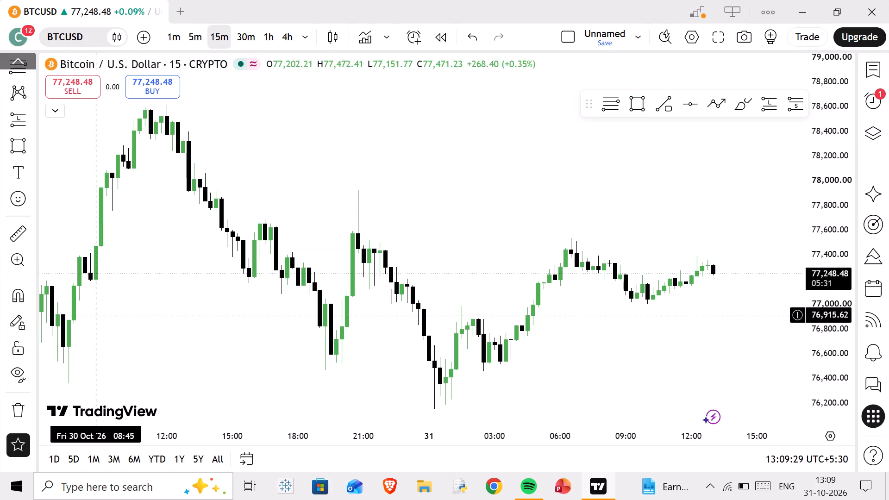
Trace the 15-minute swing highs and lows with a path from the 30 Oct high near 78,560, ending in an upward projection at about 77,800.
scroll(149, 278, "down", 6)
left_click_drag(517, 182, 575, 472)
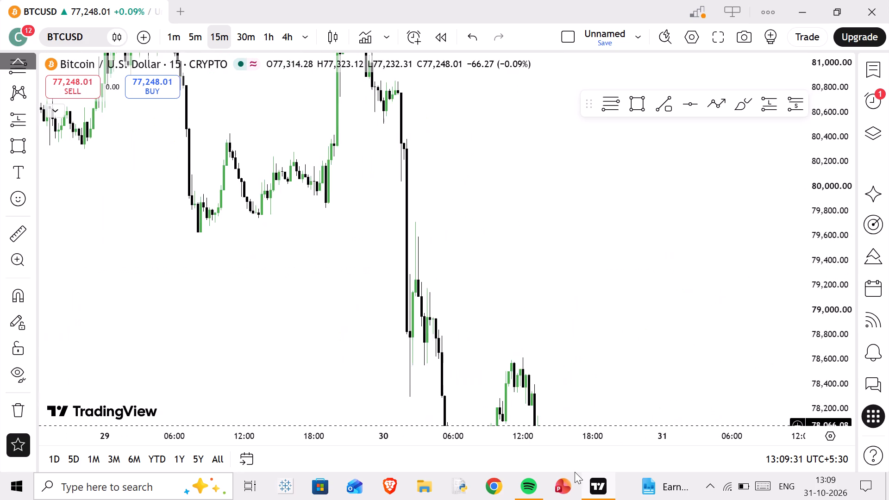
left_click_drag(575, 472, 515, 290)
scroll(512, 291, "up", 3)
left_click_drag(623, 285, 582, 173)
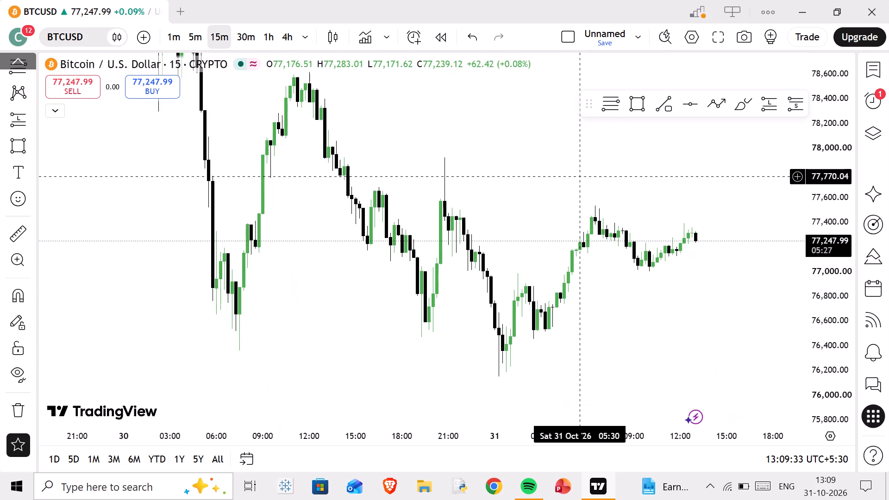
left_click(721, 107)
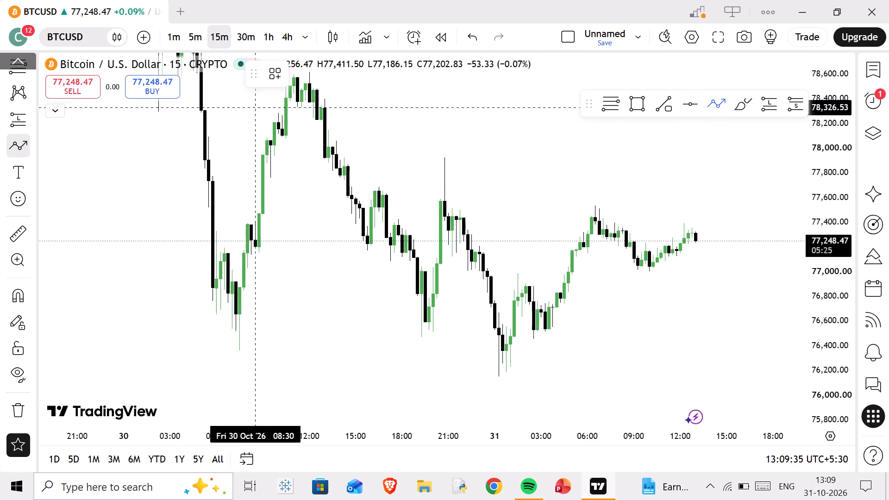
left_click(298, 78)
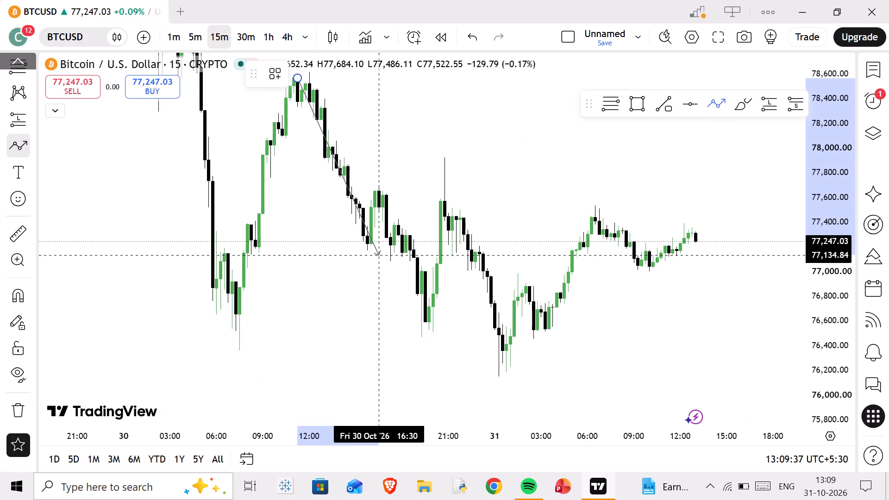
left_click(367, 248)
left_click(385, 186)
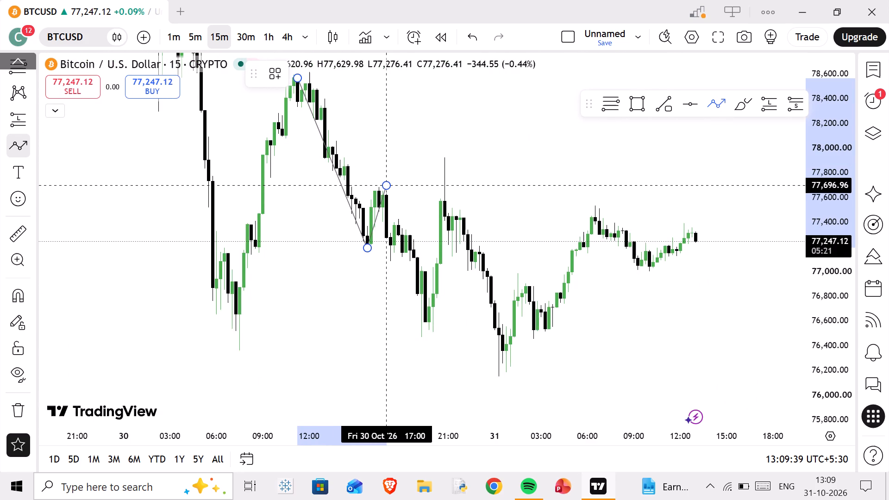
left_click(428, 331)
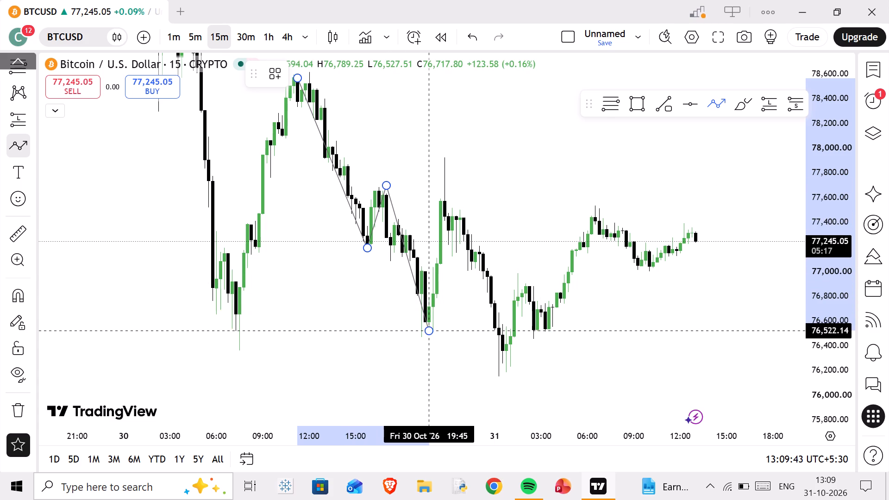
left_click(444, 196)
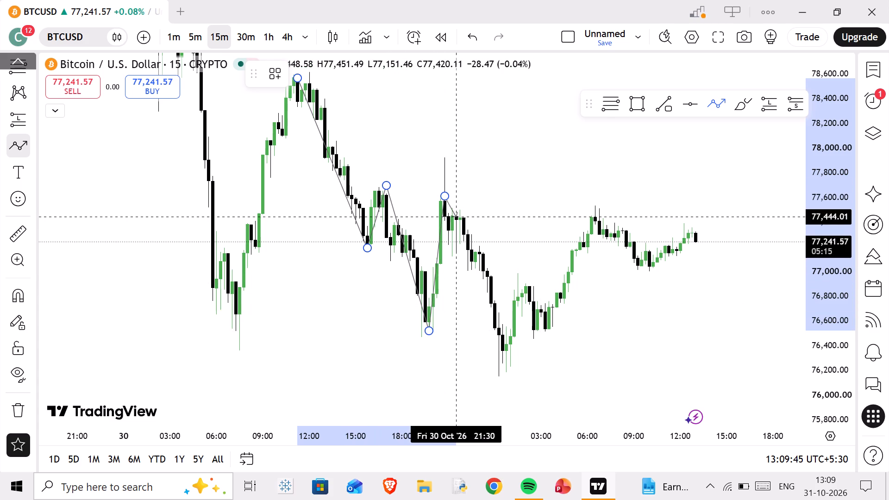
left_click(500, 370)
left_click(529, 273)
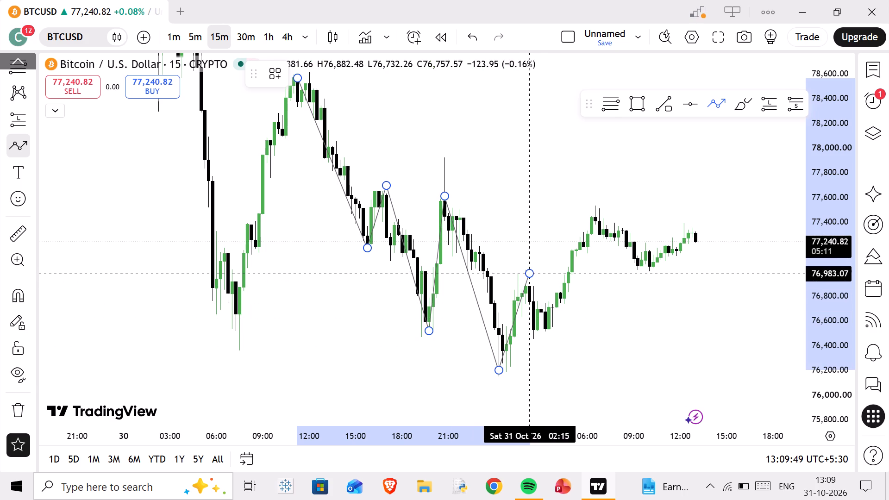
left_click(544, 336)
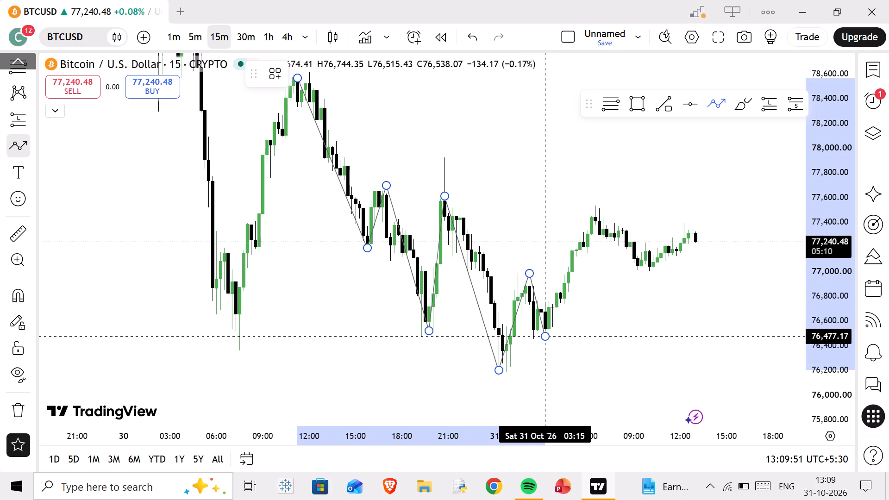
left_click(596, 207)
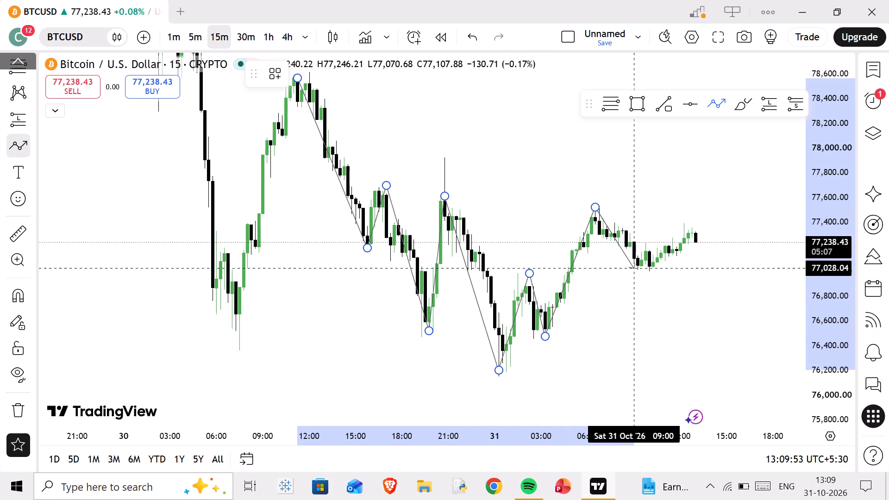
left_click(641, 273)
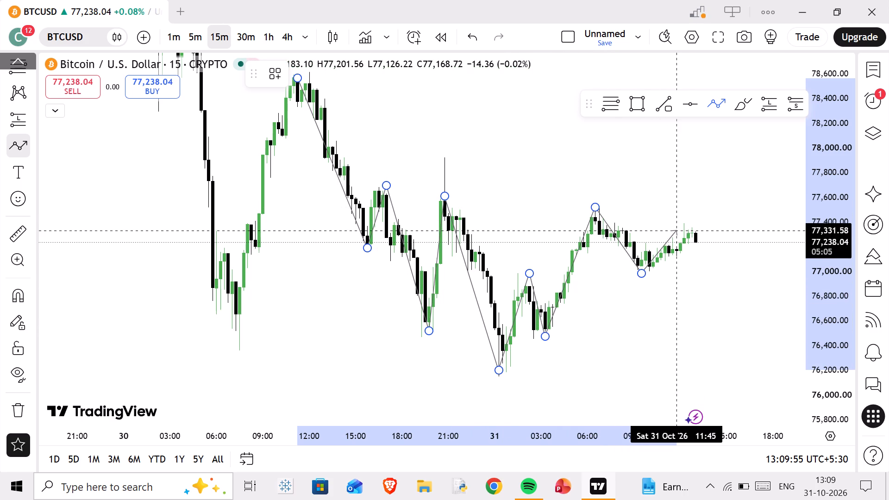
double_click(696, 173)
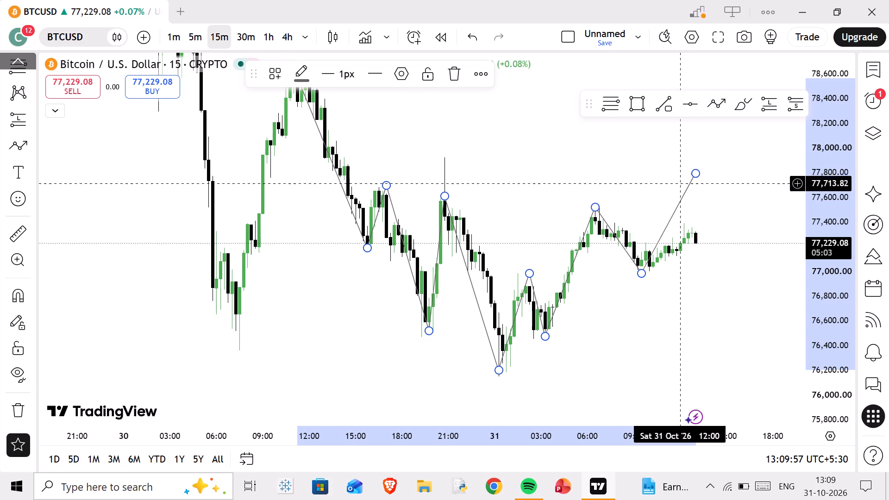
Draw a rectangle zone over the 30 Oct swing high, from 10:45 to 31 Oct 06:00, between about 78,551 and 78,630.
scroll(500, 312, "up", 3)
left_click_drag(437, 166, 556, 240)
scroll(556, 240, "down", 2)
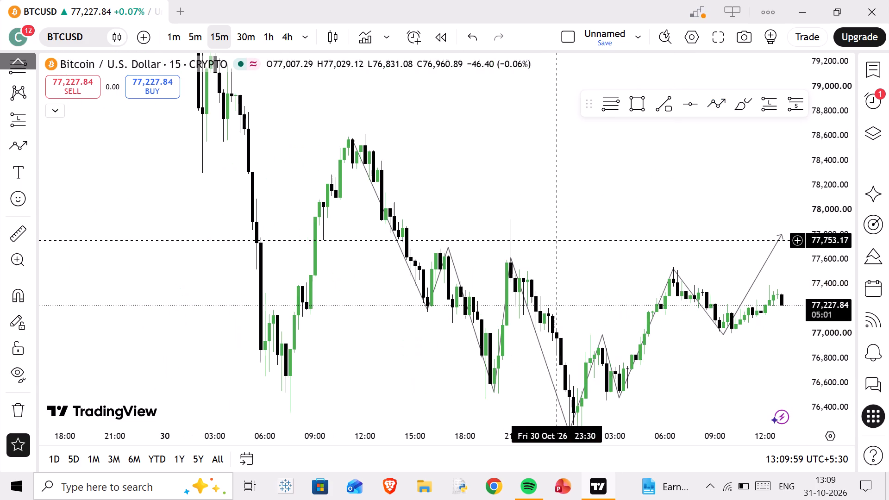
left_click(637, 100)
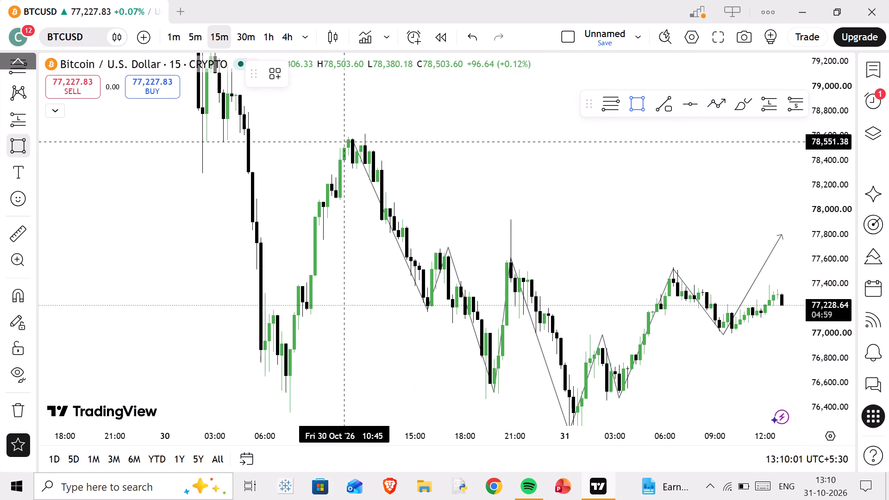
left_click_drag(346, 142, 664, 132)
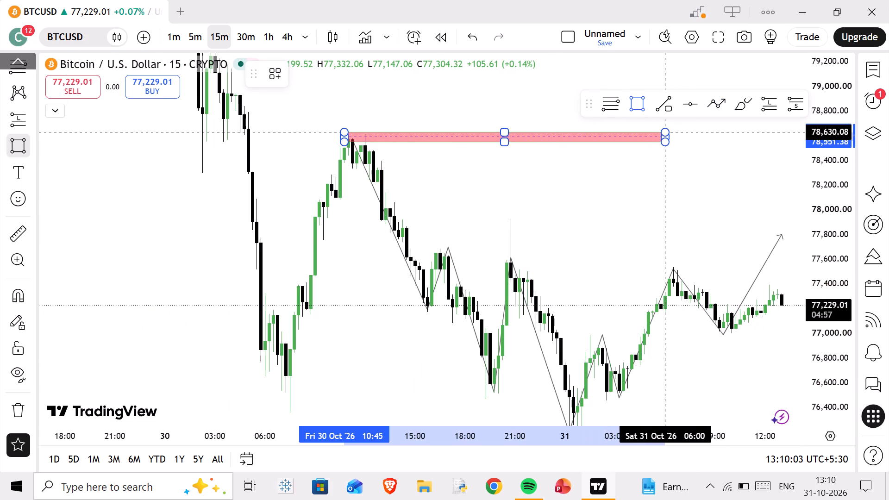
left_click(664, 132)
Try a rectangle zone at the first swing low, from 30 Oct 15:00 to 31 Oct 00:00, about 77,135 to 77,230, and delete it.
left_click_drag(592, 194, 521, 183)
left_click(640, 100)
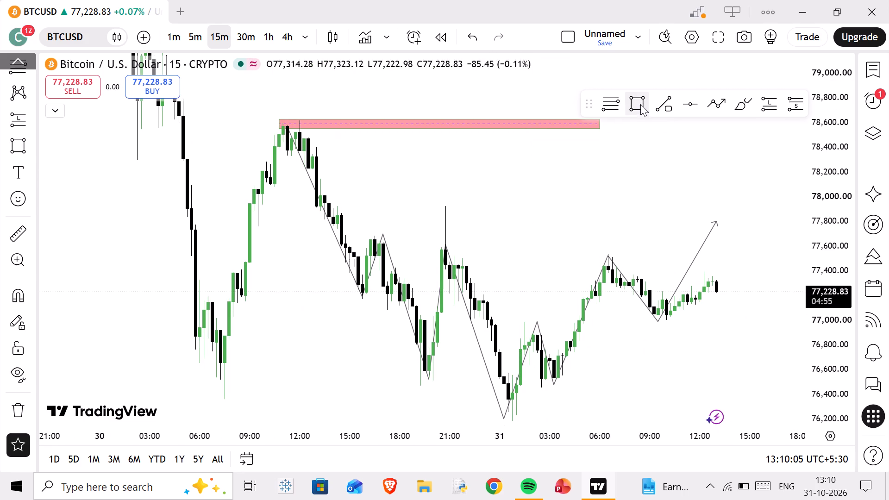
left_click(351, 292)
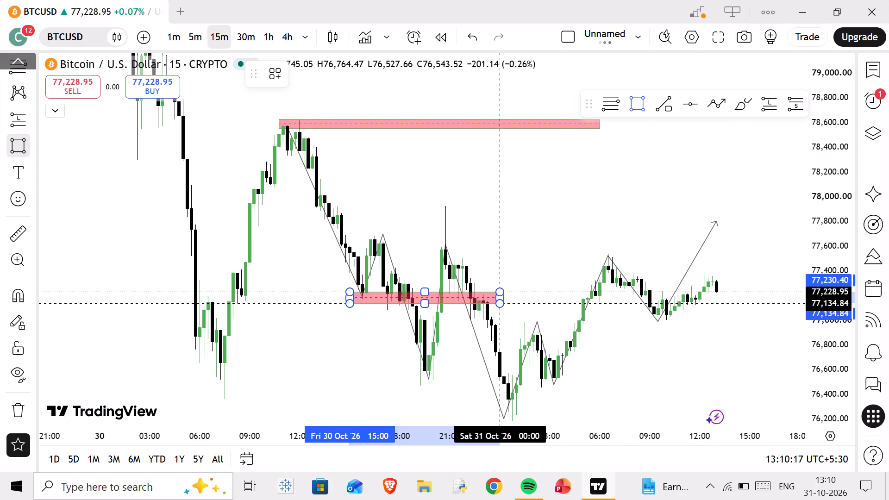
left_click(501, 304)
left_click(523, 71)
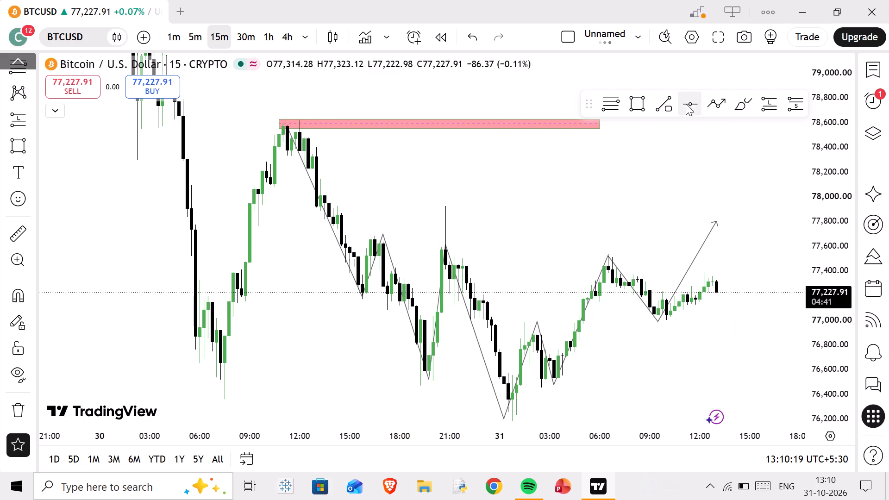
Draw a rectangle zone over the second swing high, from 30 Oct 15:45 to 31 Oct 00:45, between about 77,600 and 77,690.
left_click(637, 106)
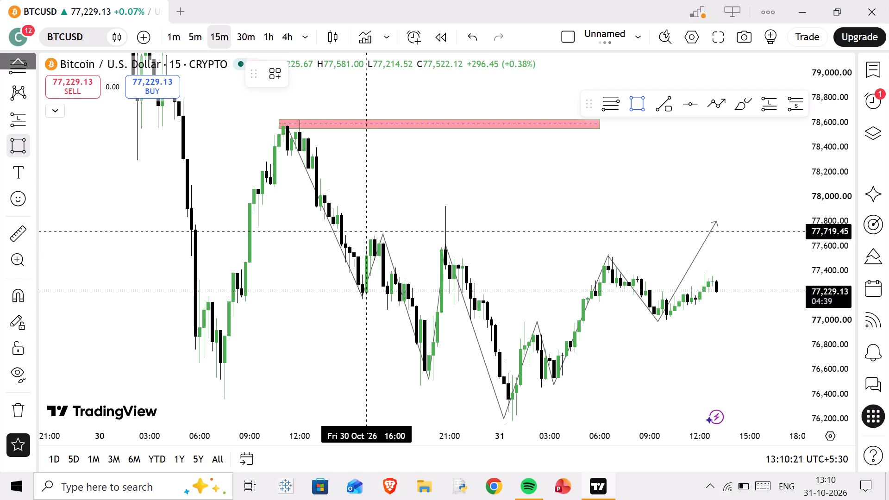
left_click_drag(364, 238, 364, 241)
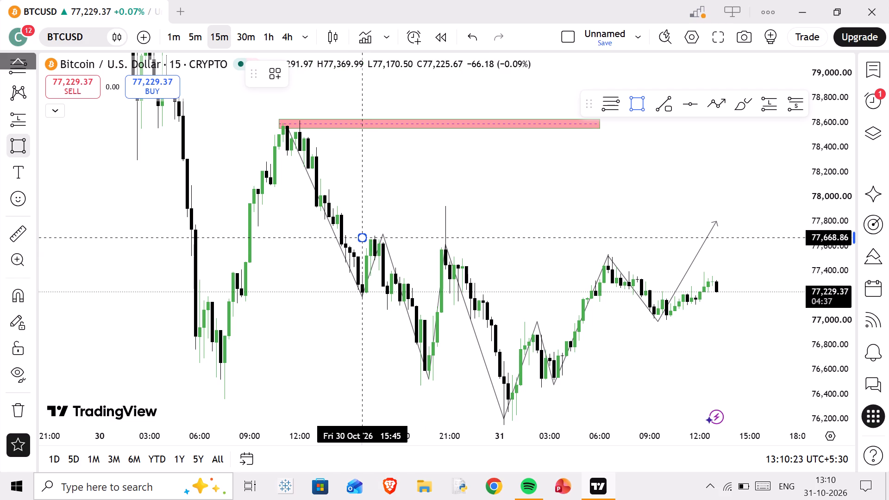
left_click_drag(364, 241, 513, 246)
left_click(513, 246)
left_click(439, 237)
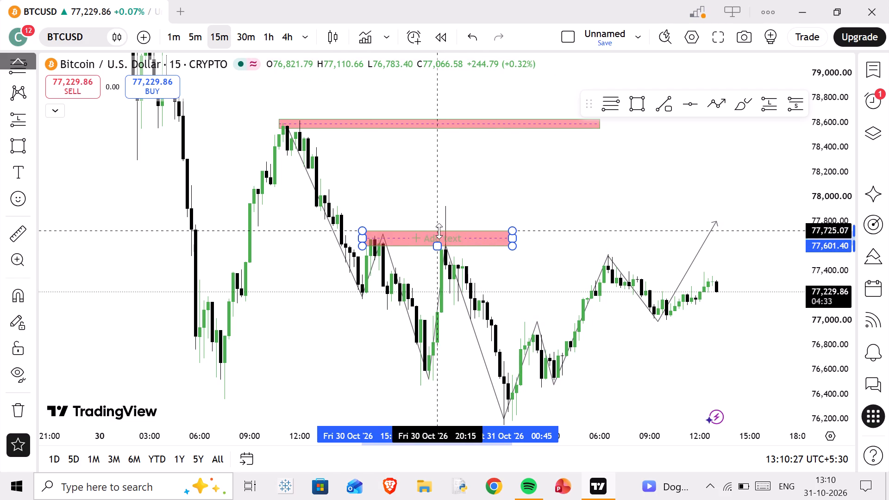
left_click(405, 208)
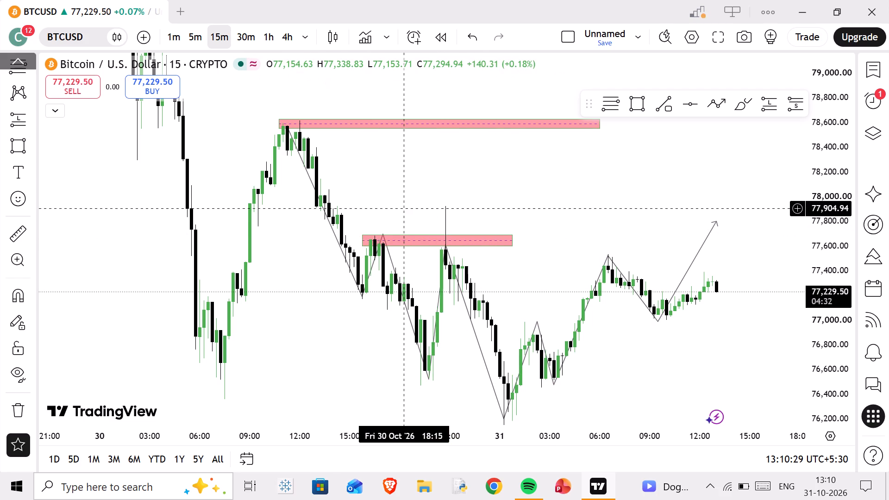
Draw a rectangle zone at the second swing low, from 30 Oct 18:15 to 31 Oct 06:15, between about 76,494 and 76,590.
scroll(363, 286, "up", 2)
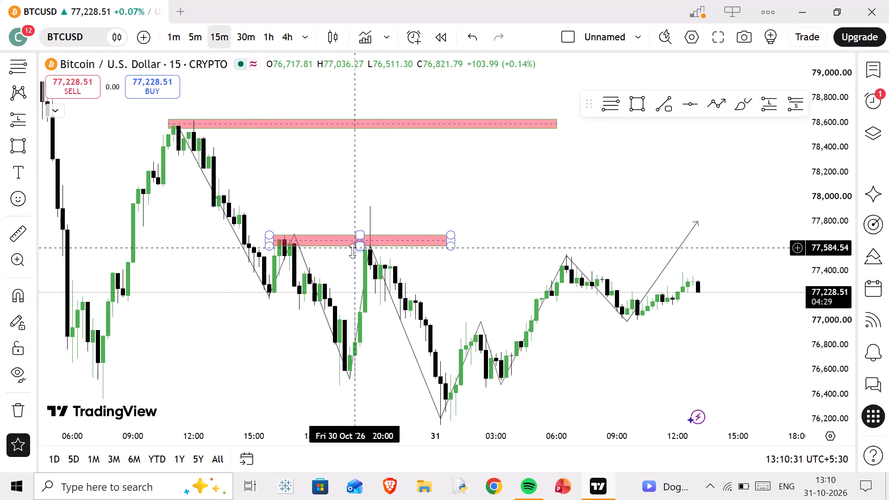
left_click_drag(510, 297, 510, 236)
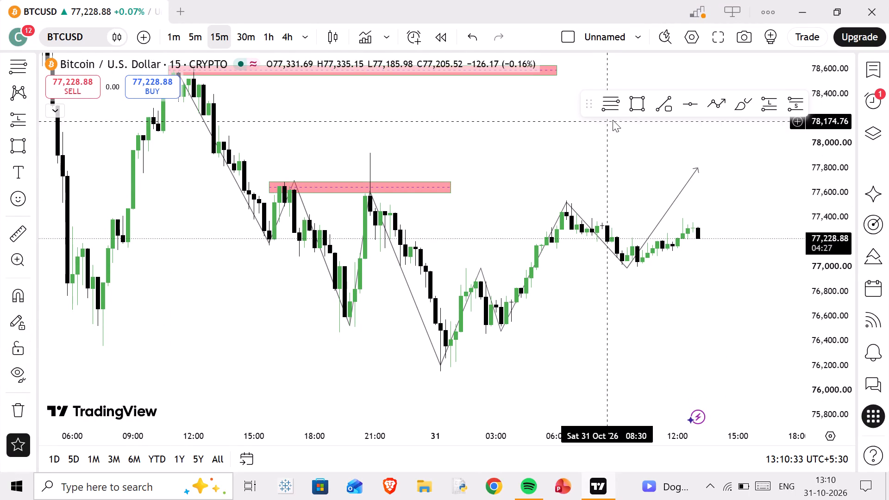
left_click(625, 111)
left_click_drag(320, 318, 426, 324)
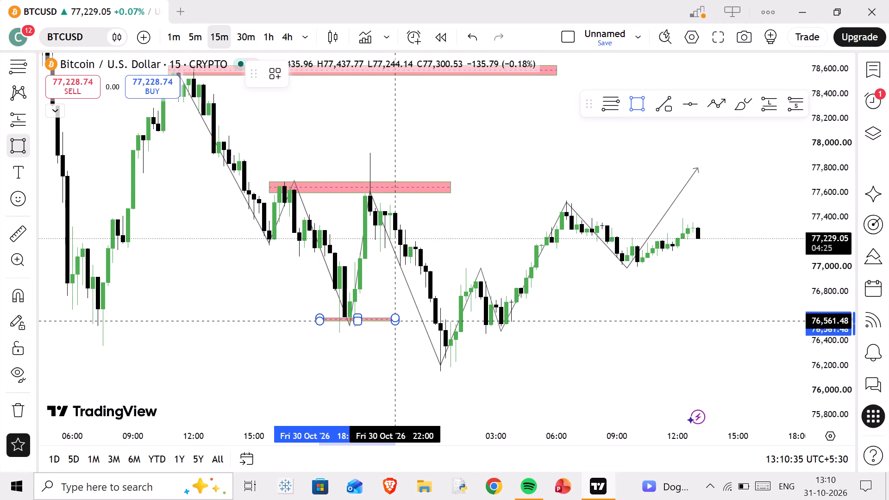
left_click_drag(426, 324, 562, 329)
left_click(562, 329)
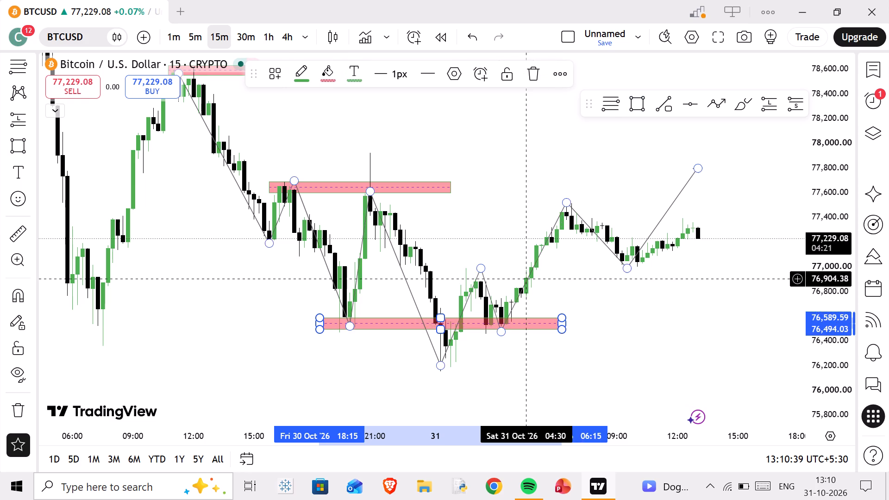
Change the fill colour of the lowest rectangle zone, near 76,500–76,600, to green.
left_click_drag(515, 260, 370, 265)
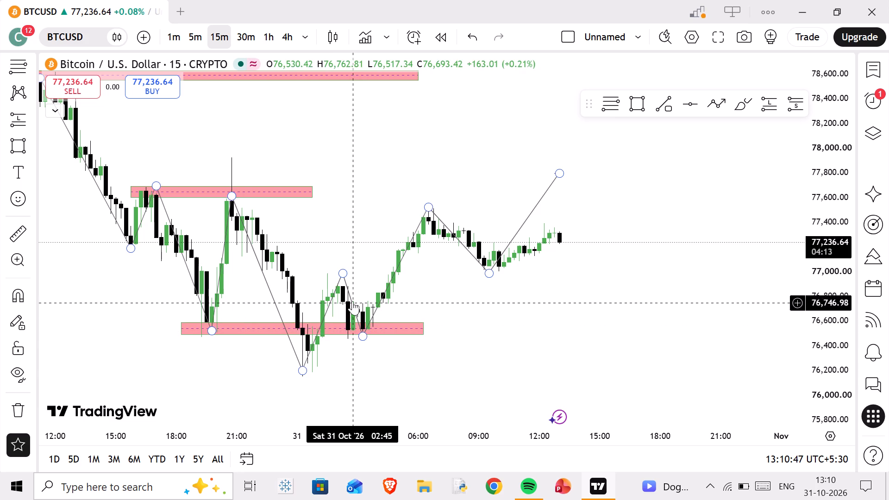
left_click(345, 274)
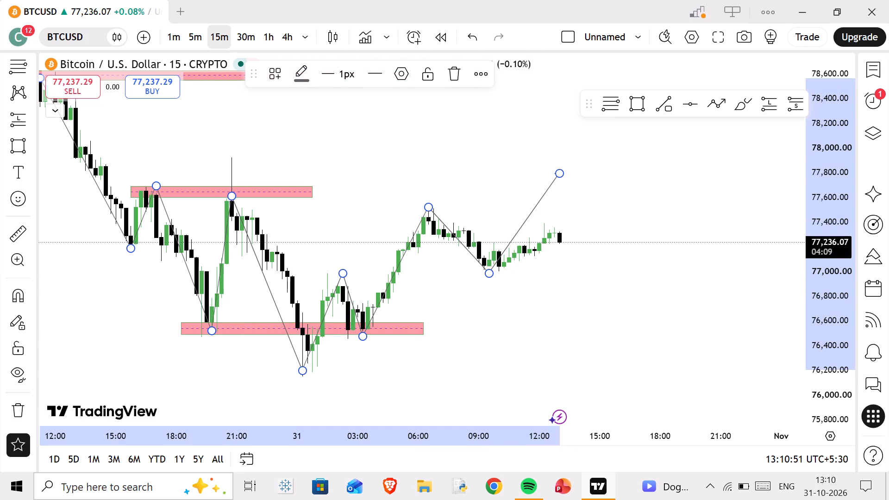
left_click(415, 328)
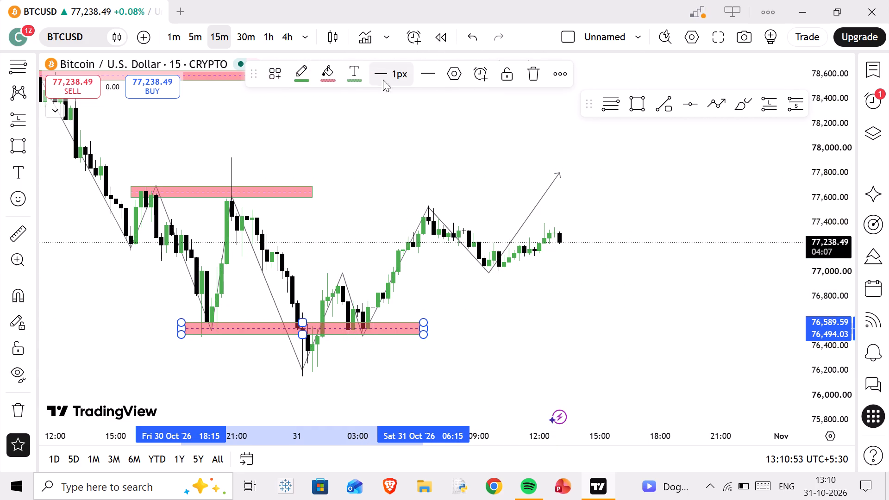
left_click(323, 84)
left_click(380, 117)
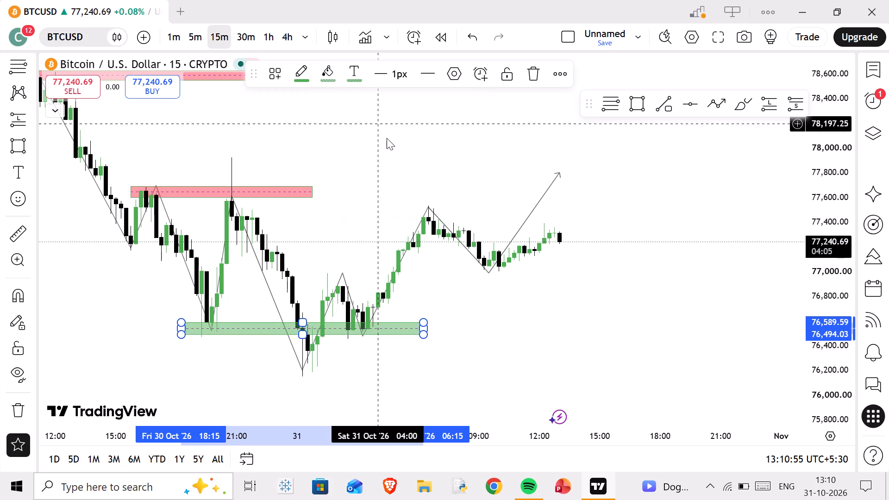
left_click(486, 295)
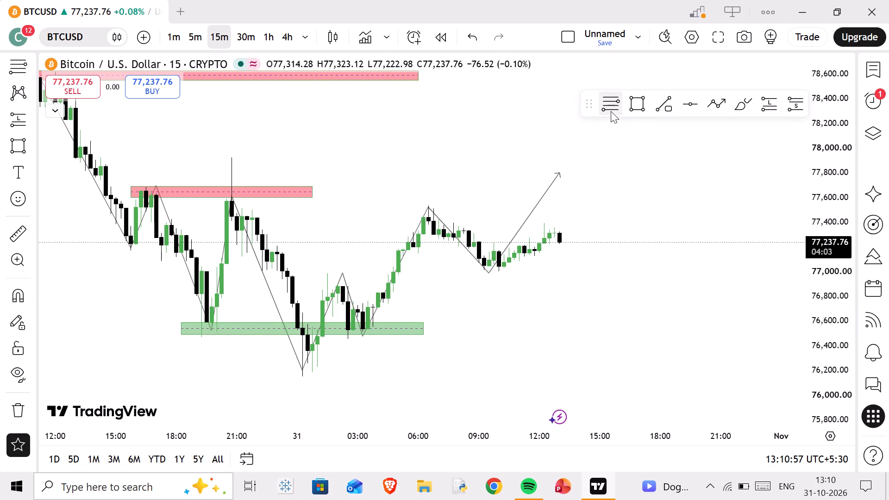
Draw a green rectangle zone at the early 31 Oct swing high, from 01:15 to 13:15, between about 76,882 and 76,990.
left_click(628, 111)
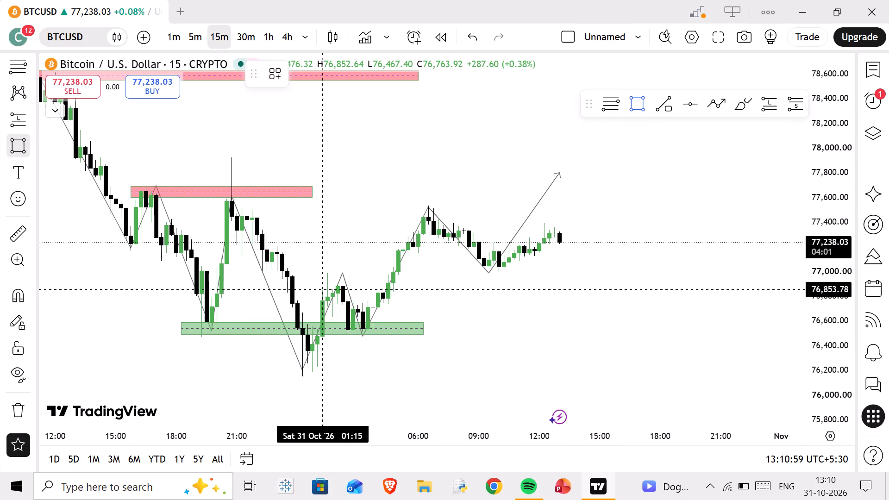
left_click_drag(324, 286, 419, 272)
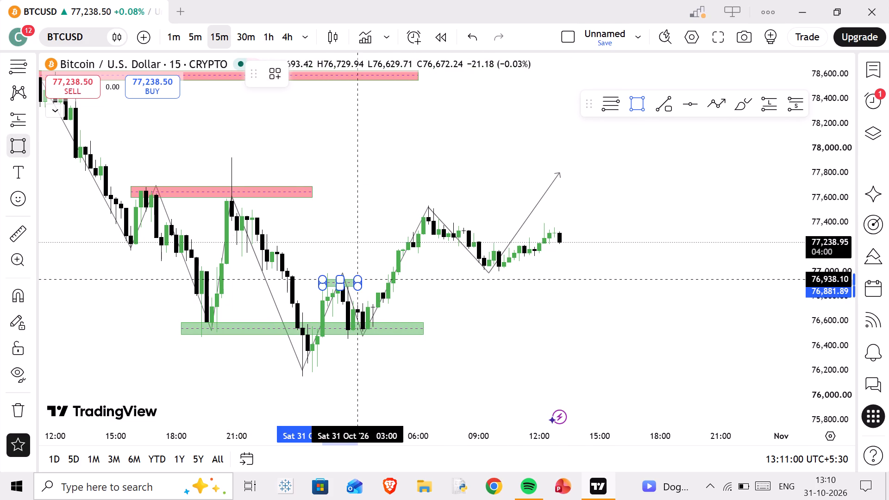
left_click_drag(419, 272, 563, 275)
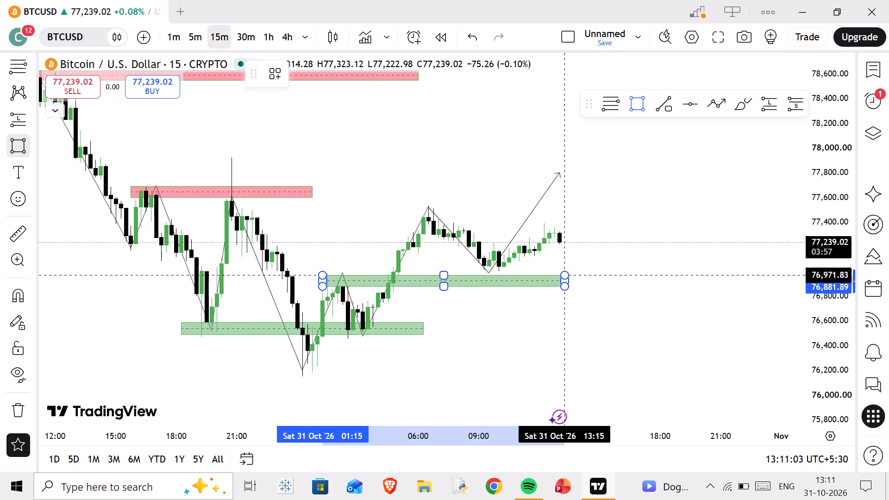
left_click_drag(563, 275, 563, 273)
left_click(563, 273)
left_click(595, 284)
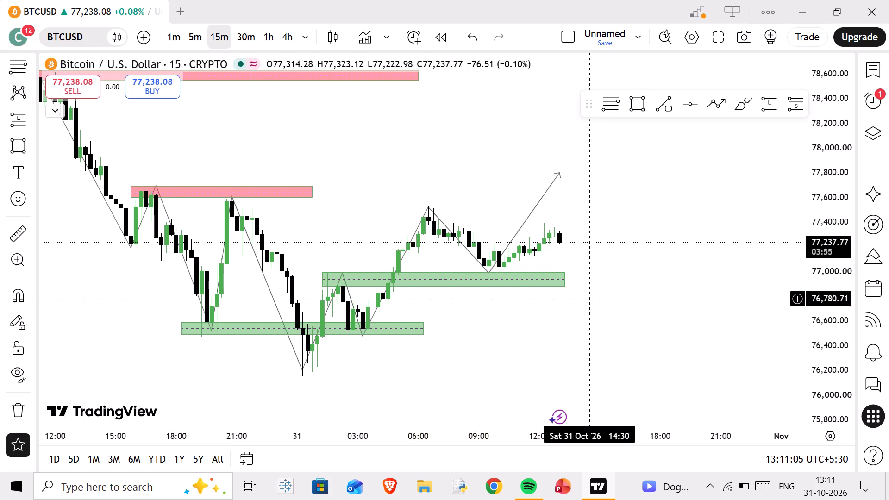
Delete the path that traces the swing structure on the 15-minute chart.
left_click(554, 183)
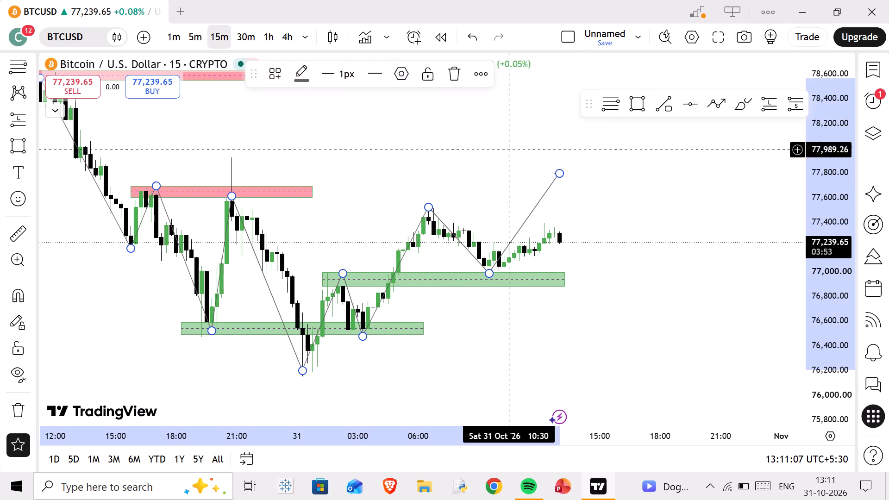
left_click(455, 79)
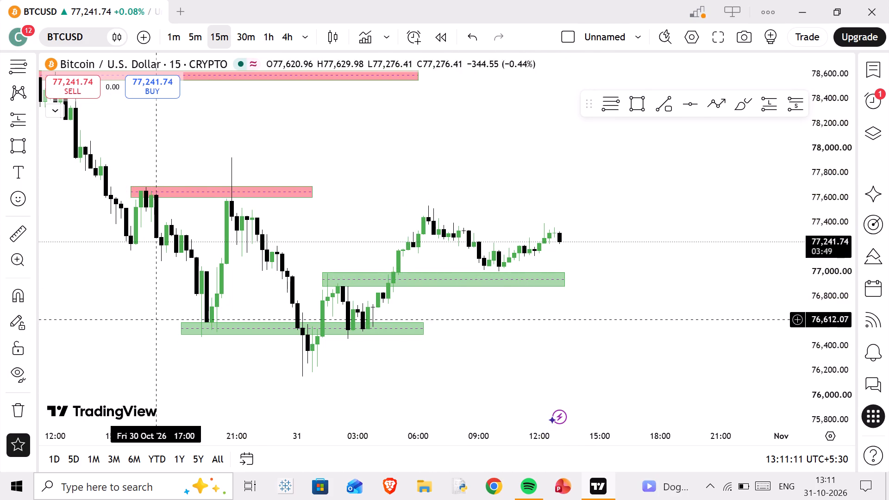
Switch to the 5-minute timeframe and examine the price action around the red and green zones on 30–31 Oct.
scroll(816, 354, "up", 5)
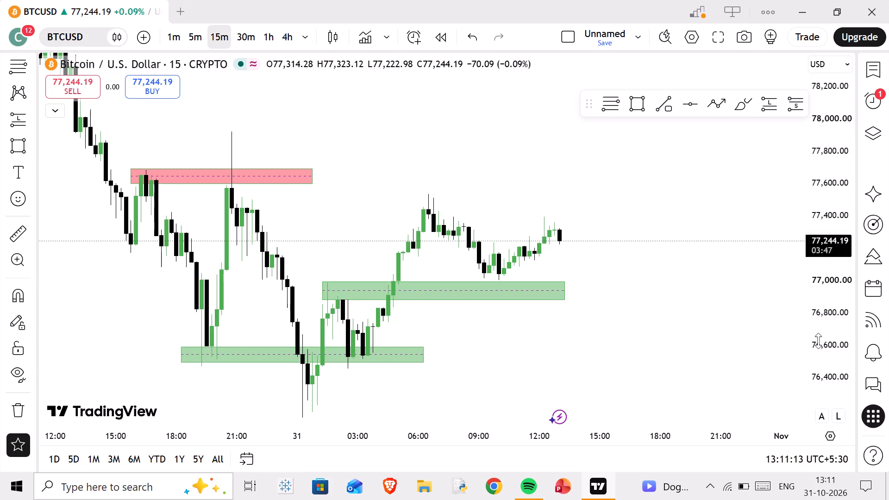
scroll(818, 341, "up", 1)
left_click_drag(580, 375, 612, 297)
left_click(192, 36)
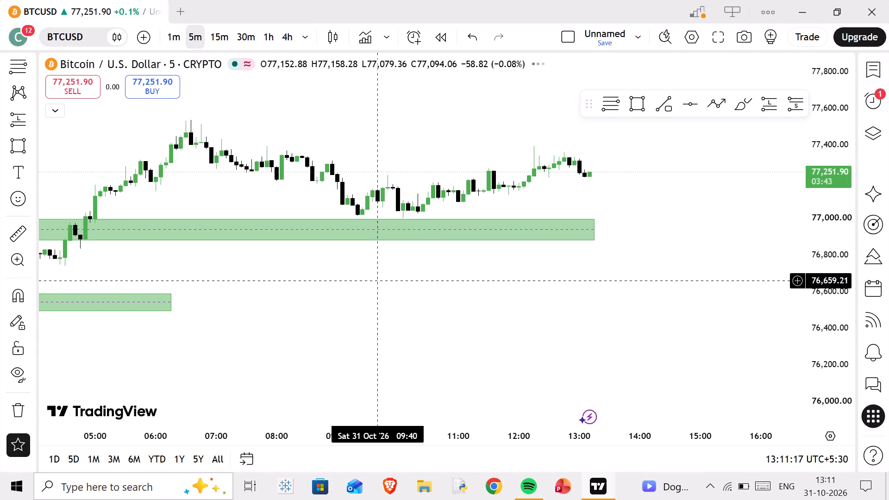
scroll(348, 316, "down", 8)
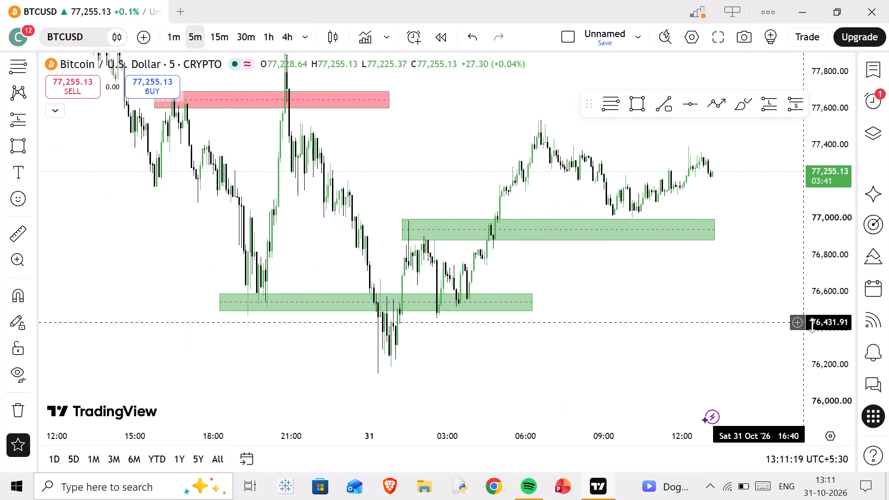
scroll(822, 328, "up", 4)
scroll(318, 233, "up", 4)
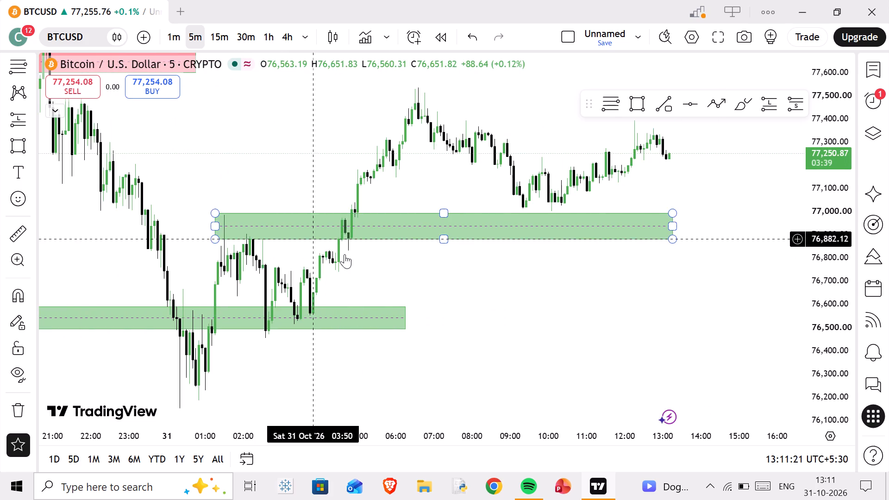
left_click_drag(442, 306, 516, 244)
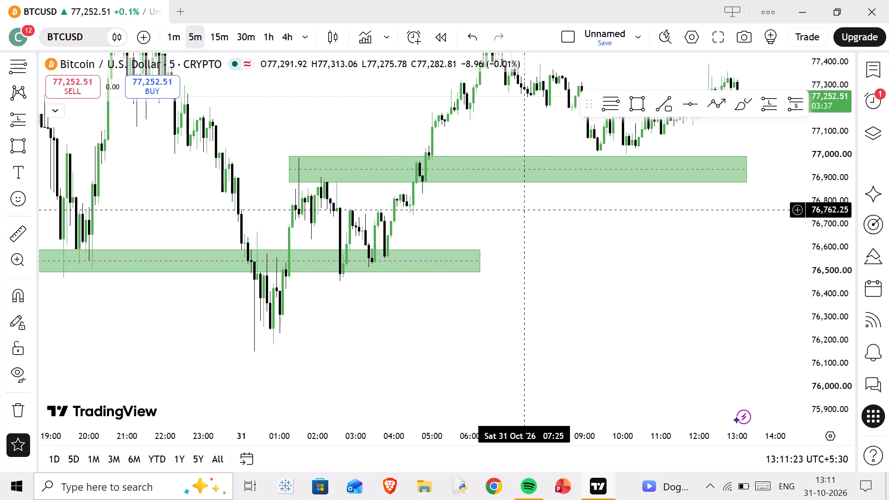
scroll(523, 216, "up", 3)
left_click_drag(503, 231, 888, 206)
scroll(520, 268, "down", 2)
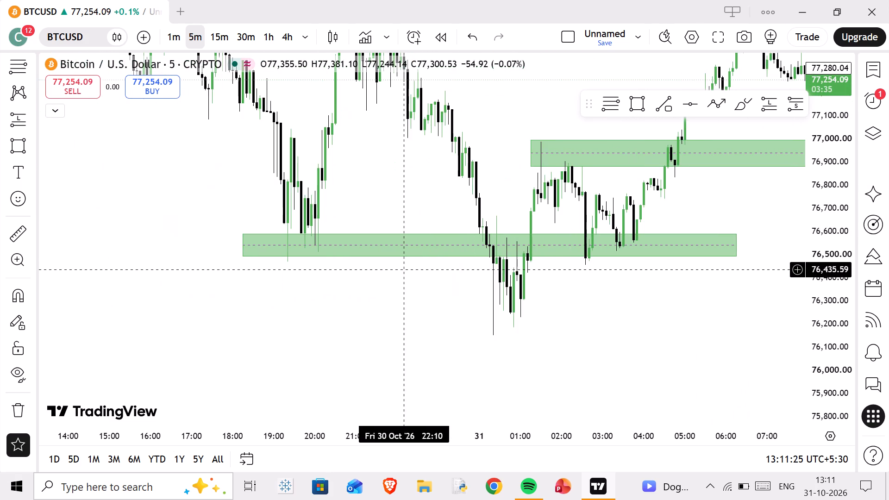
left_click_drag(406, 273, 415, 321)
scroll(519, 238, "up", 2)
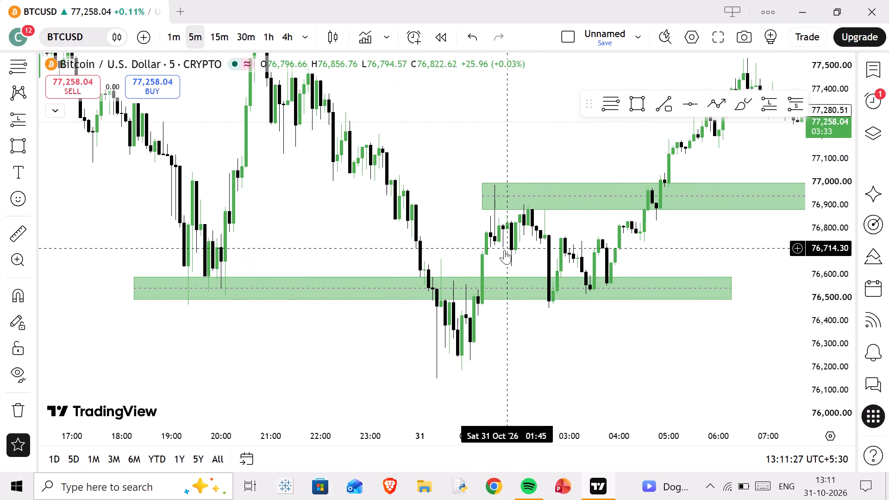
left_click_drag(478, 224, 305, 240)
scroll(313, 235, "down", 3)
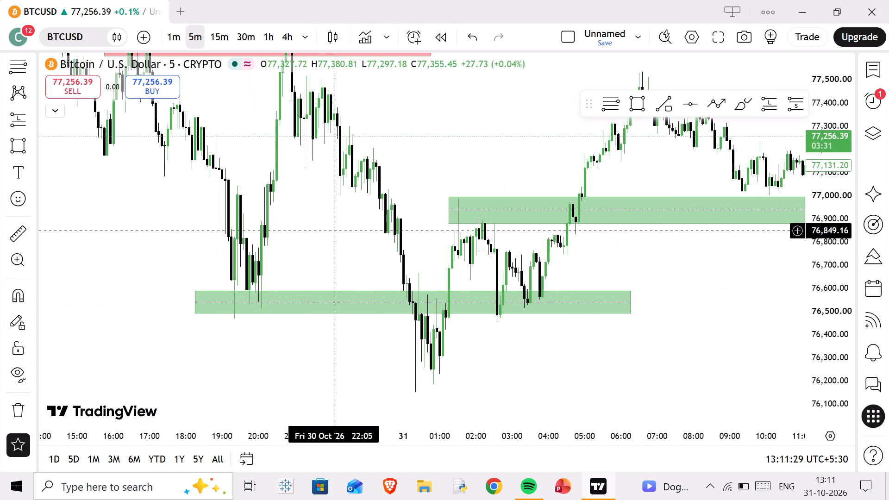
scroll(847, 251, "down", 4)
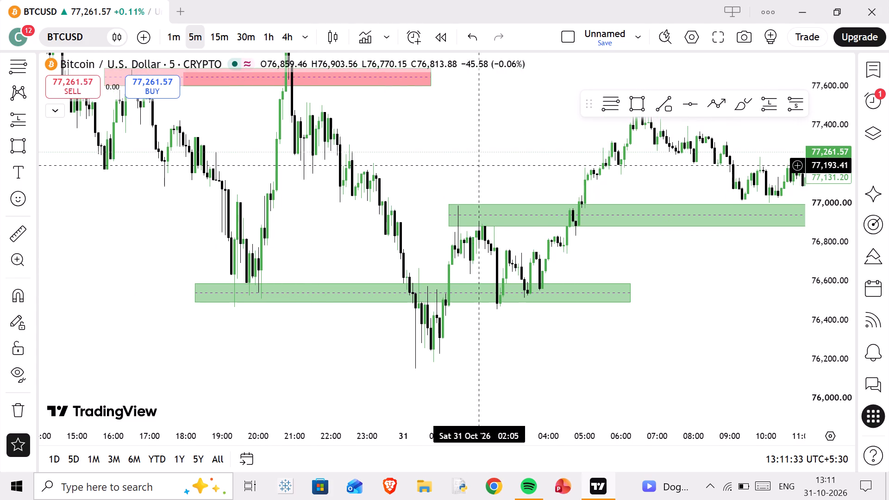
Return to the 15-minute timeframe and examine the swings around the two green zones up to the latest candle.
left_click(227, 37)
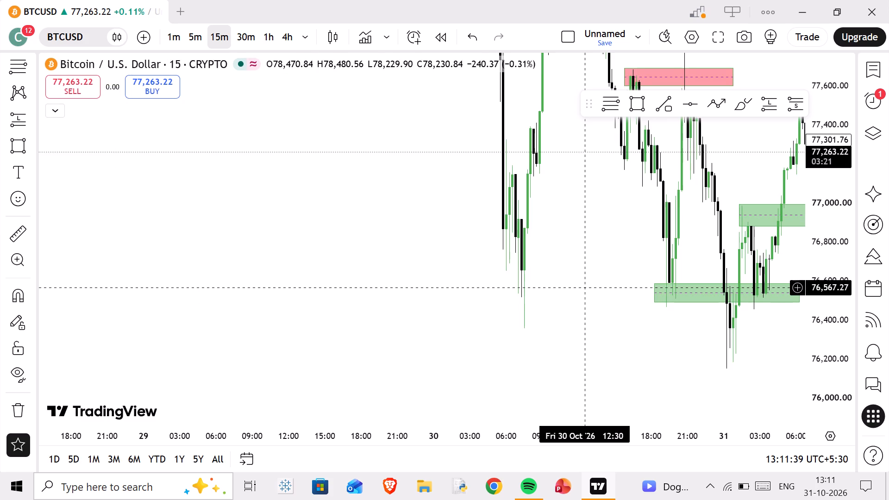
scroll(585, 287, "up", 4)
left_click_drag(474, 252, 473, 253)
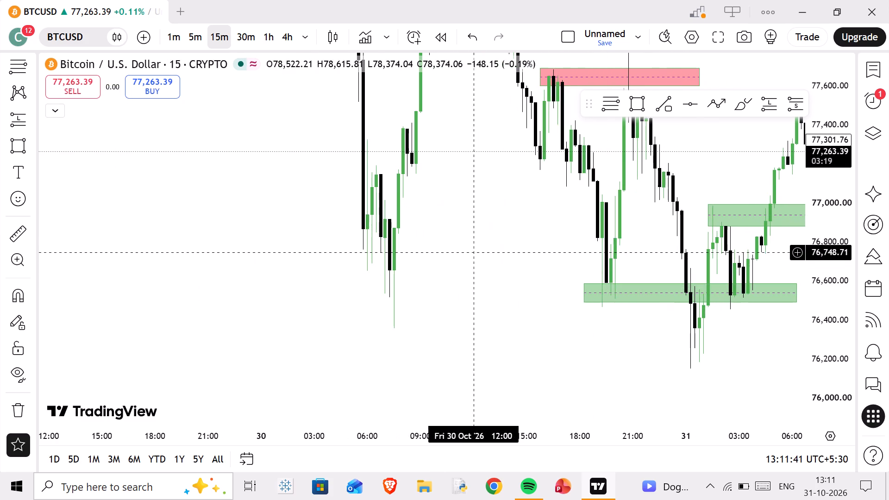
left_click_drag(473, 253, 231, 300)
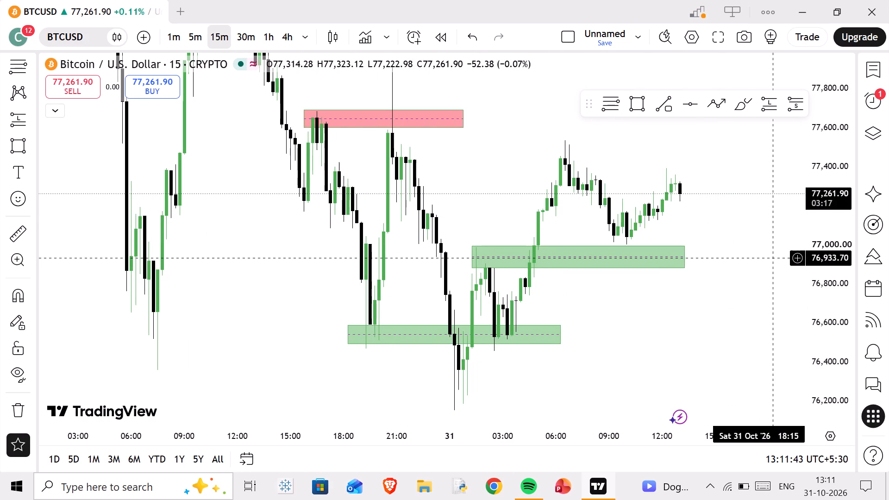
scroll(818, 239, "down", 5)
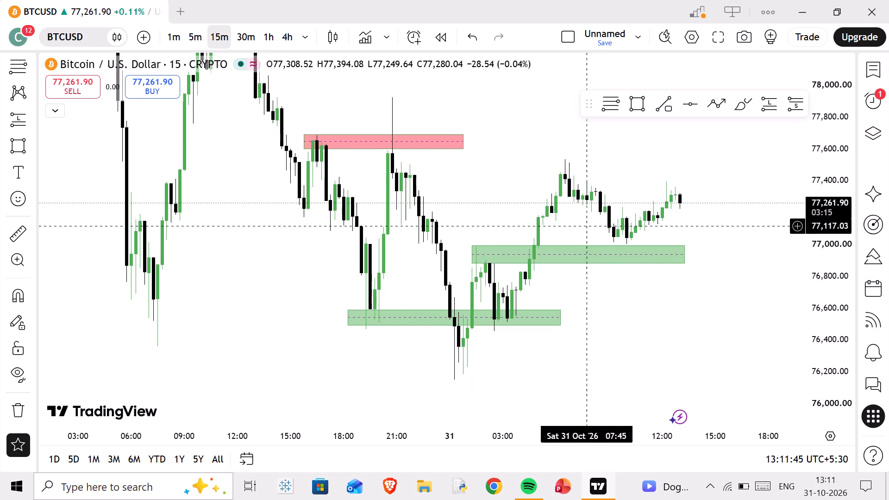
left_click_drag(455, 175, 364, 182)
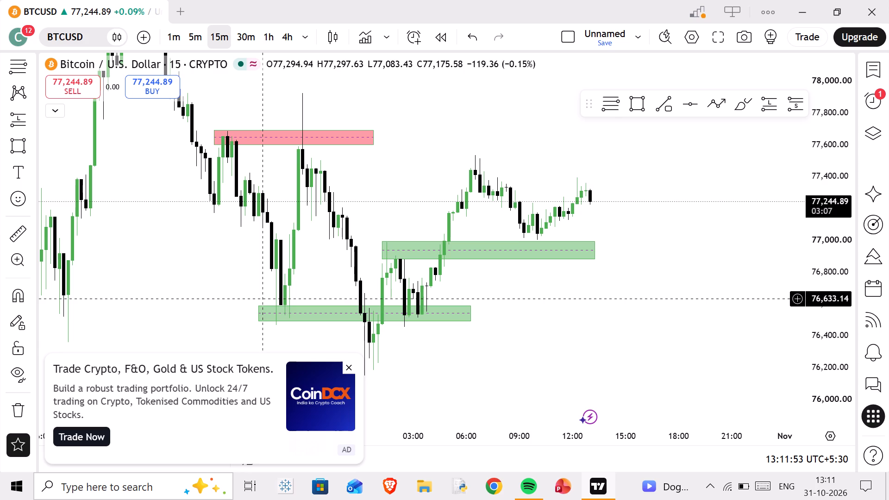
left_click_drag(670, 294, 673, 196)
scroll(572, 237, "up", 1)
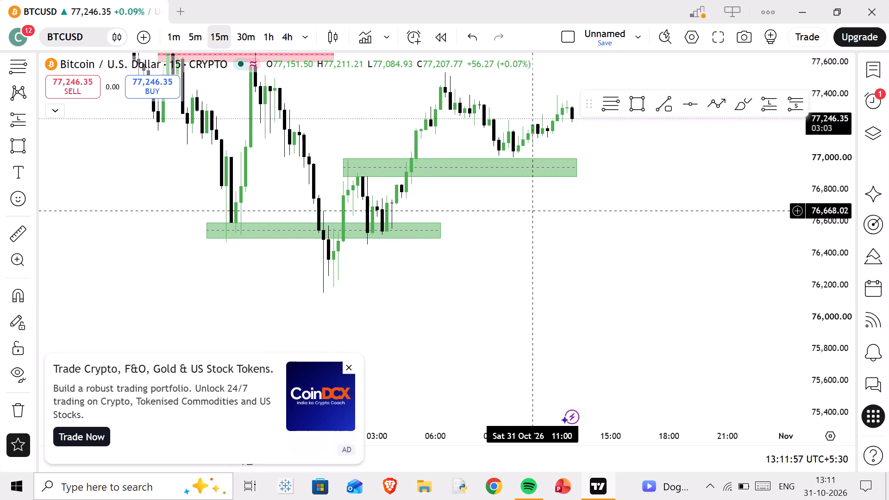
left_click_drag(532, 210, 544, 251)
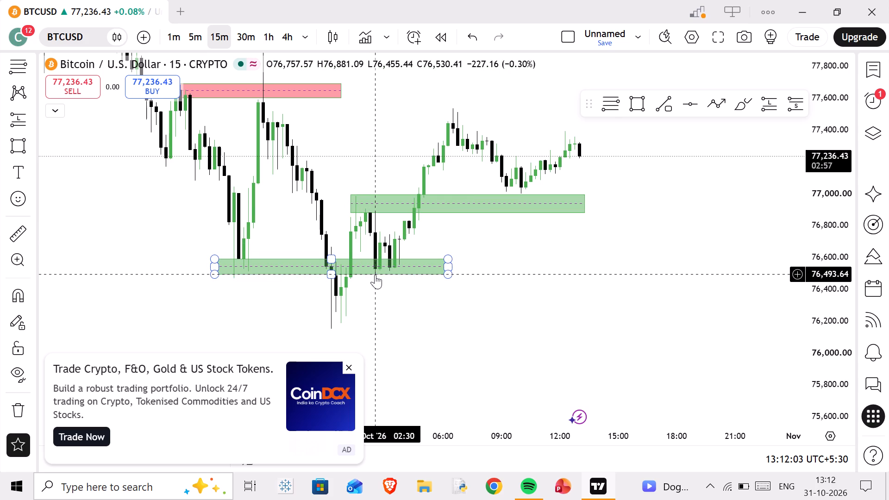
left_click_drag(487, 262, 448, 271)
scroll(420, 276, "up", 1)
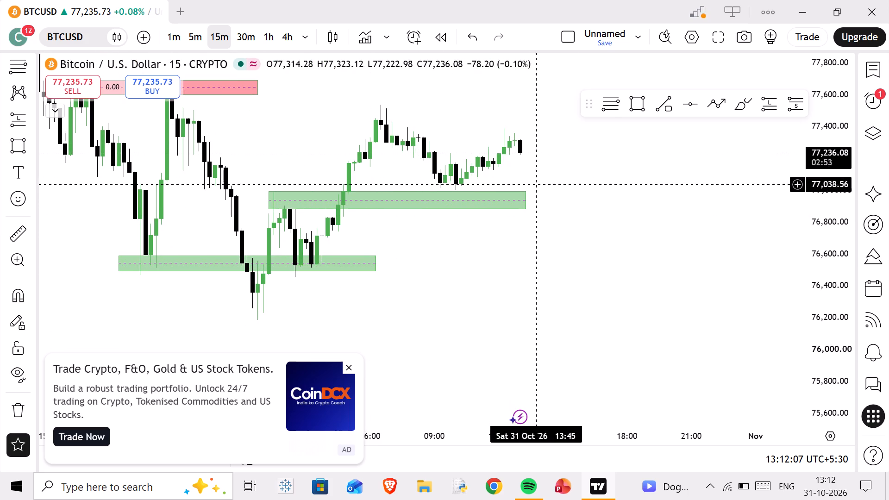
scroll(825, 257, "up", 5)
left_click_drag(654, 194, 676, 272)
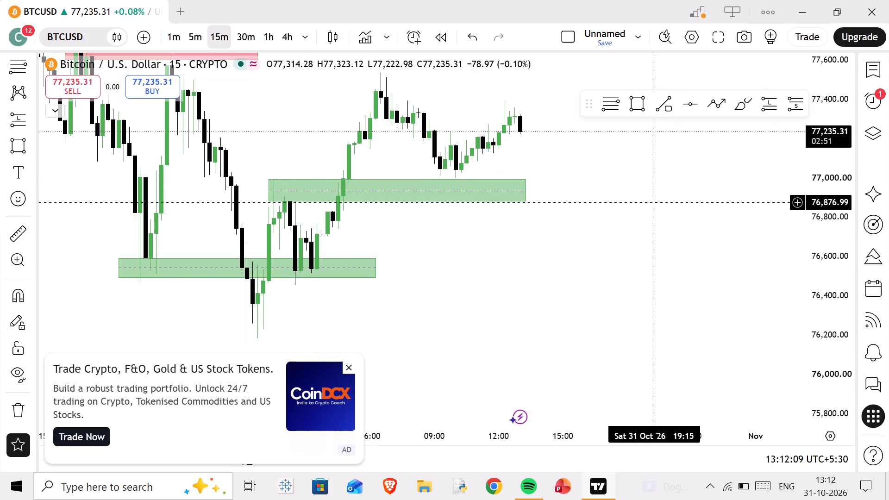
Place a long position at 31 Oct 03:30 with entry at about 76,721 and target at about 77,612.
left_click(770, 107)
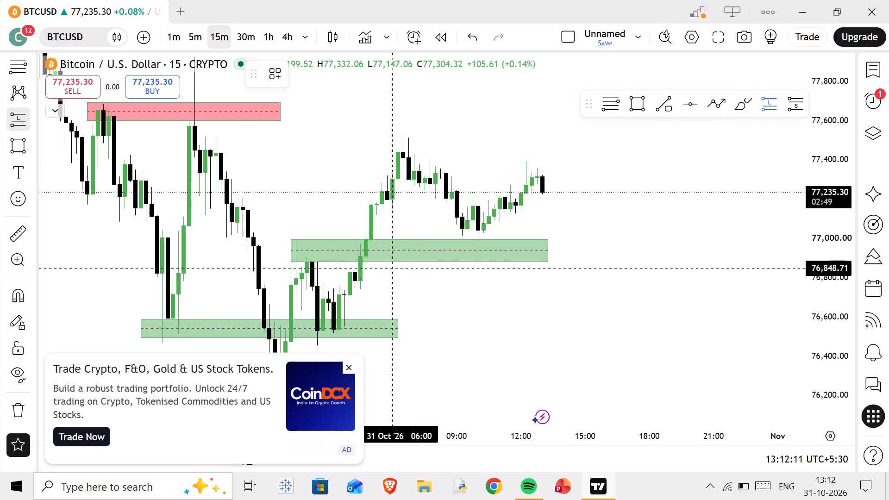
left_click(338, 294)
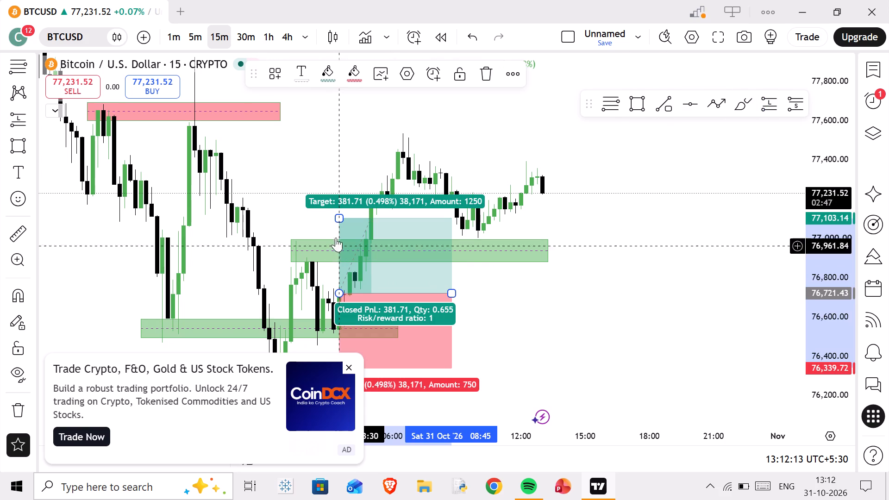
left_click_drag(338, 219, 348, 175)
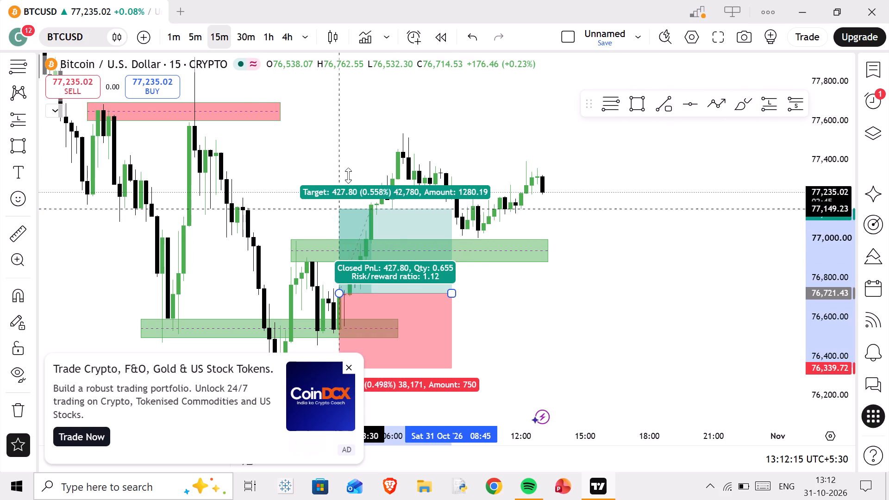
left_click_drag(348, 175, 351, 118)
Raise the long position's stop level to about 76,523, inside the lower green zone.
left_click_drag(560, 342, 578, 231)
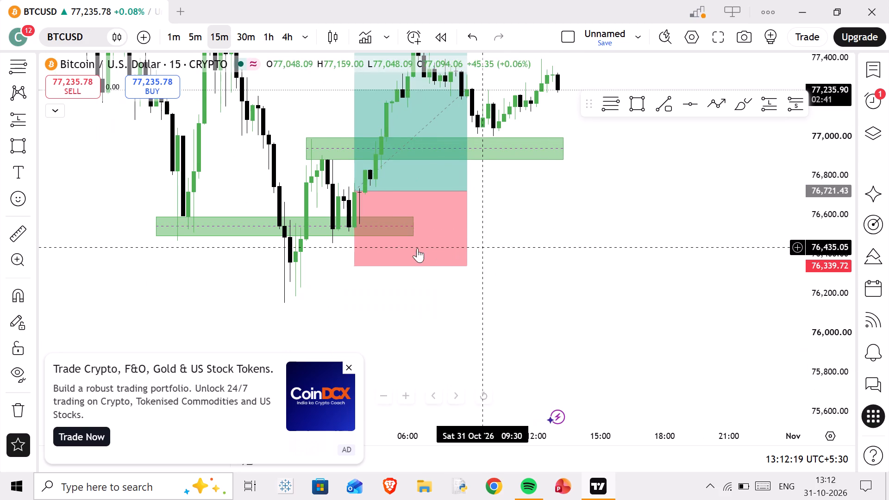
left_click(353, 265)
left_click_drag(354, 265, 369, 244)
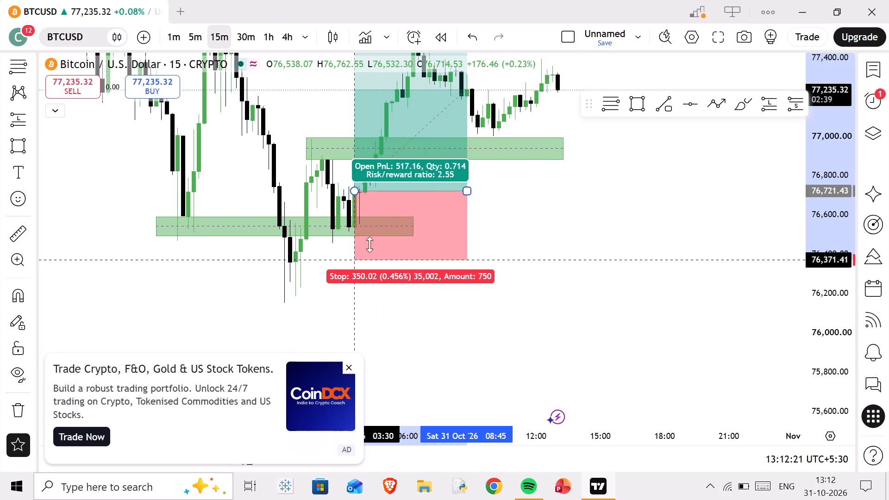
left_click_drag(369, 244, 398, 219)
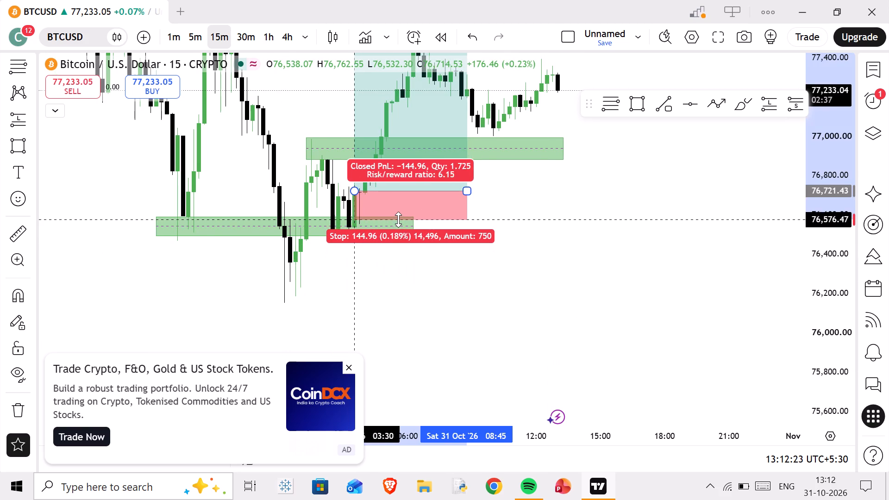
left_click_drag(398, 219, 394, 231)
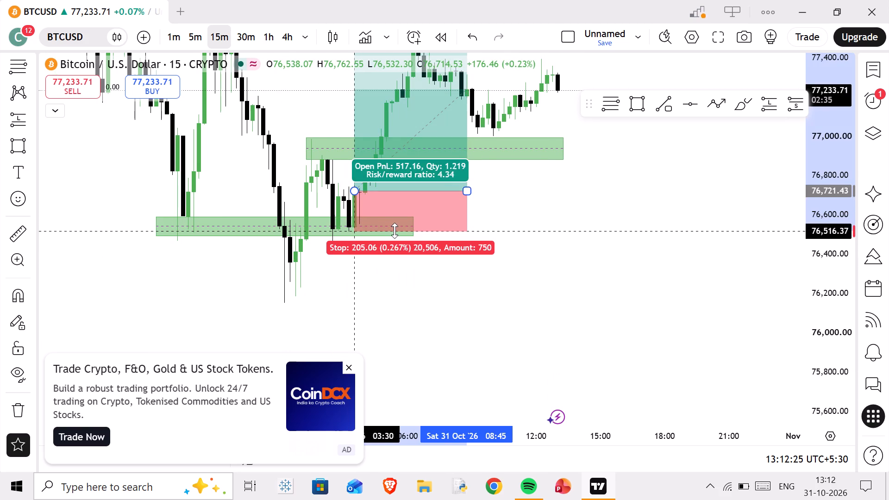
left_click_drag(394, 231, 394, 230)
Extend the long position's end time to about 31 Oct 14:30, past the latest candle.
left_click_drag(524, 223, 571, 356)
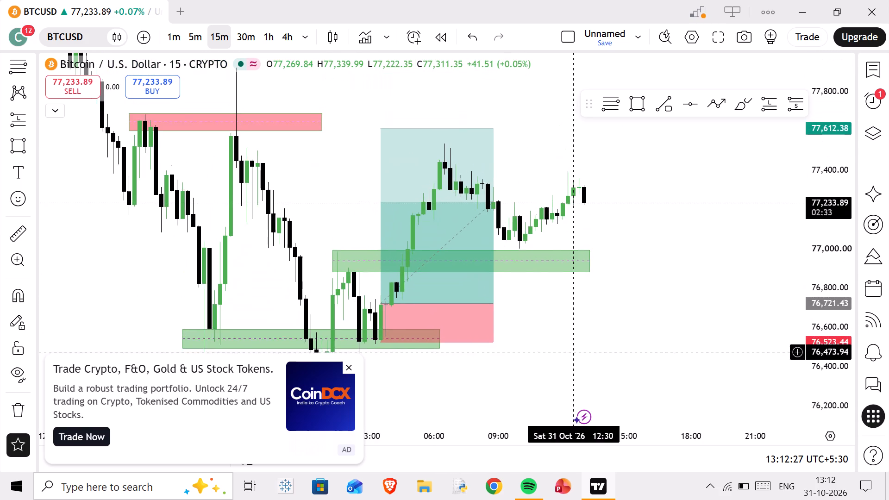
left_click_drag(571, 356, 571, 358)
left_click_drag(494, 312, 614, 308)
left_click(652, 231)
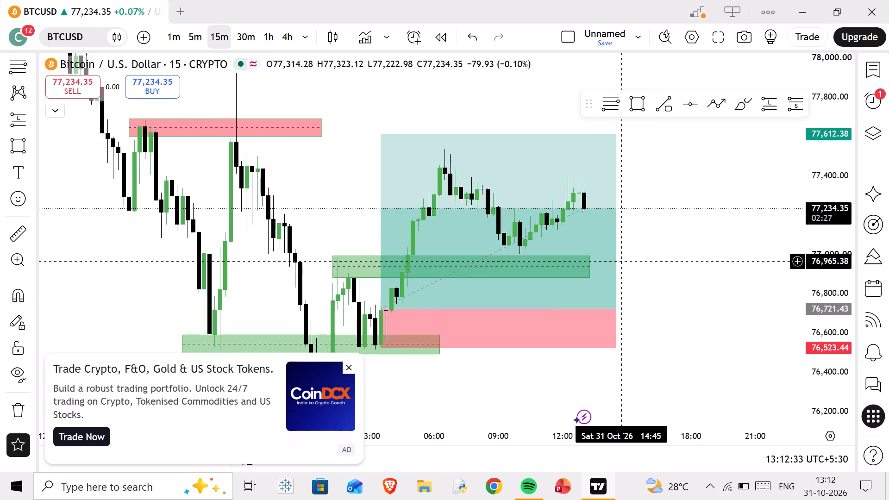
Delete the upper green rectangle zone, between about 76,882 and 76,994.
scroll(577, 267, "down", 4)
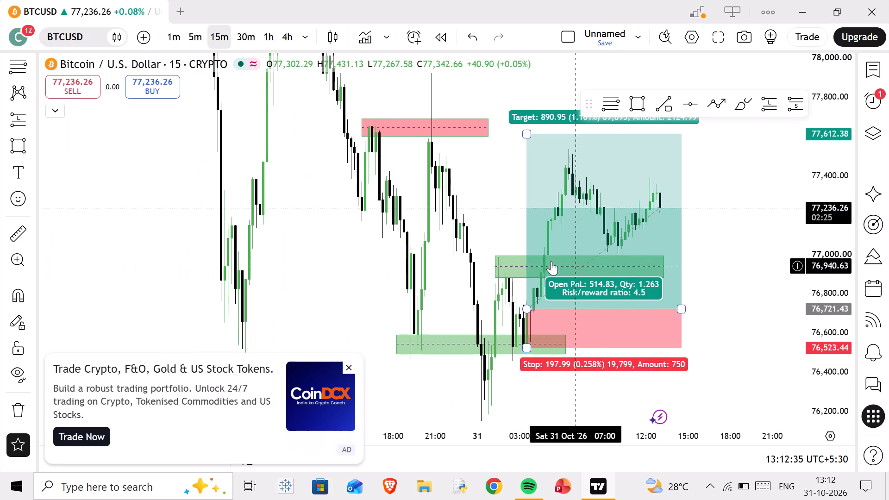
scroll(497, 231, "down", 1)
scroll(501, 233, "up", 3)
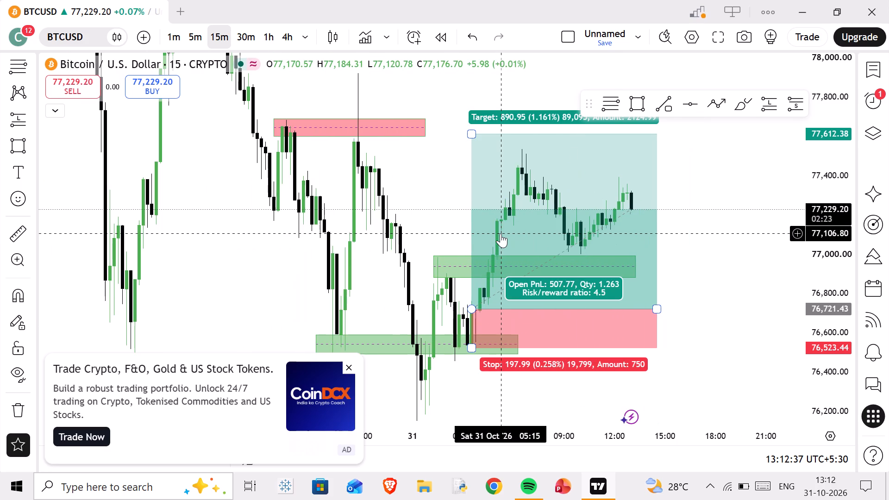
left_click(467, 255)
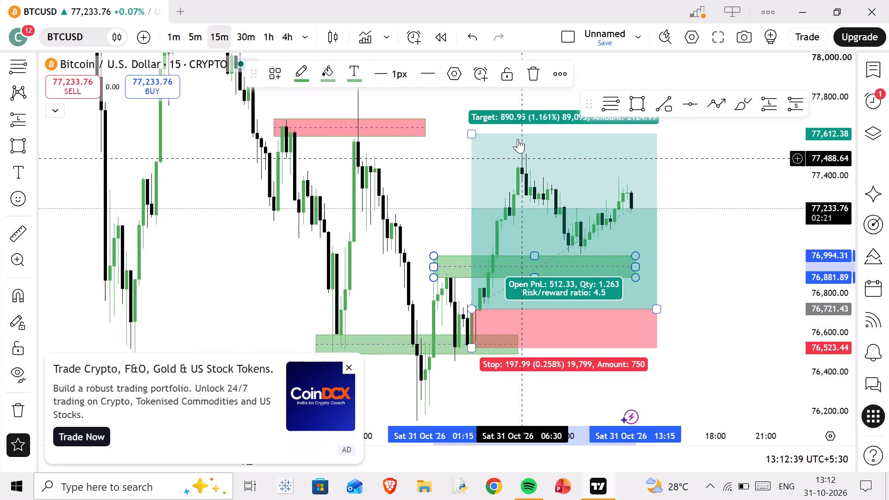
left_click(539, 83)
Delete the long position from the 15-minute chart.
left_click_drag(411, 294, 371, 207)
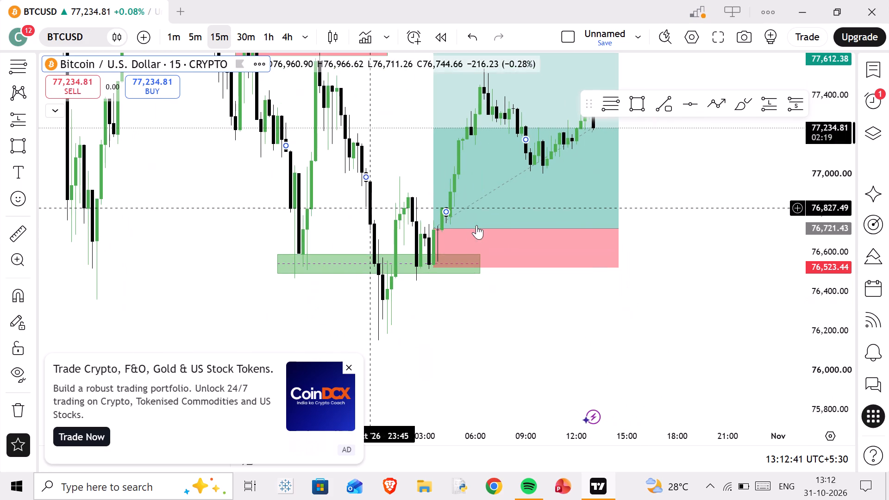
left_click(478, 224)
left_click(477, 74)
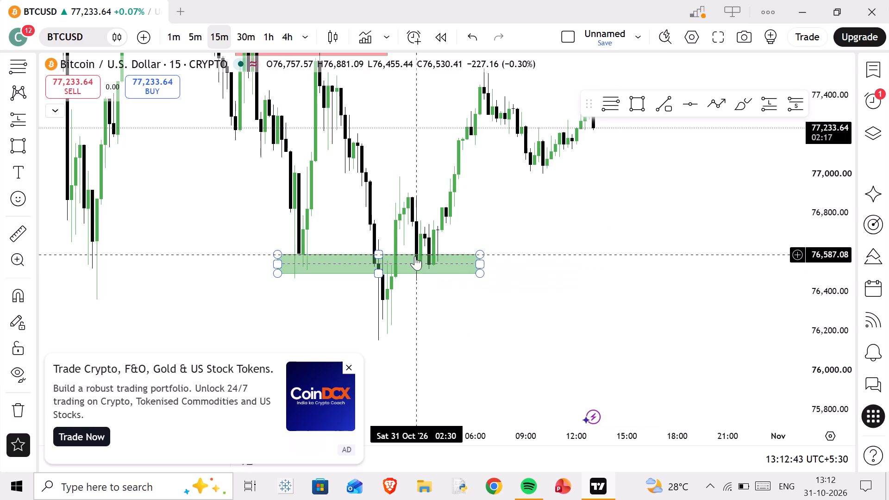
Delete the lower green rectangle zone, near 76,500–76,600.
left_click(415, 256)
left_click(526, 70)
scroll(495, 182, "up", 3)
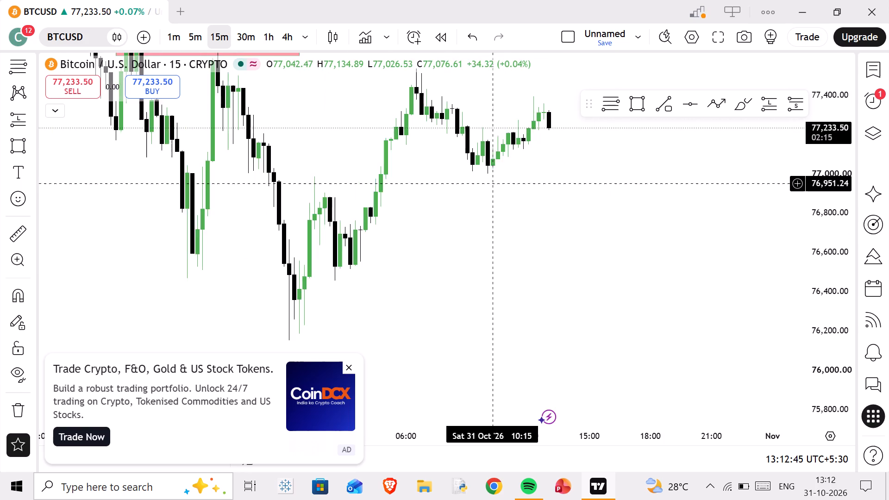
Delete the red rectangle zone between about 77,600 and 77,680 on the 15-minute chart.
scroll(827, 208, "down", 2)
left_click_drag(497, 206, 499, 267)
scroll(505, 247, "down", 4)
left_click_drag(474, 149, 475, 290)
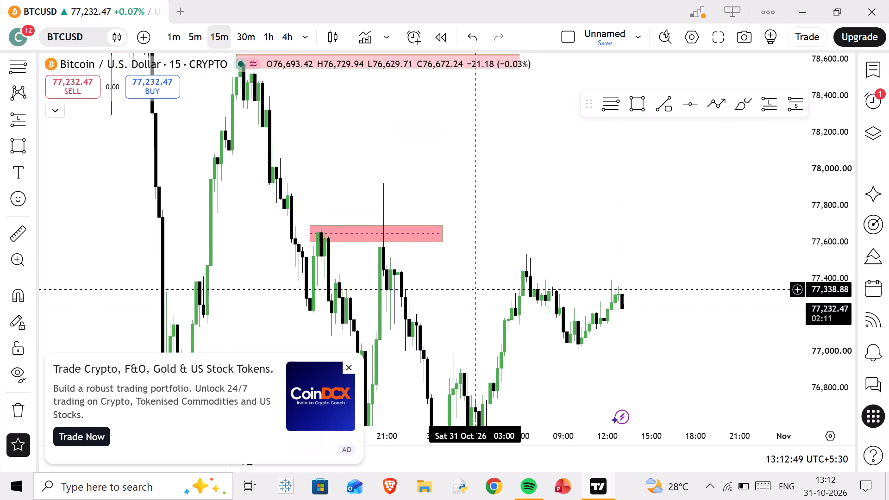
left_click_drag(475, 290, 463, 284)
left_click(405, 224)
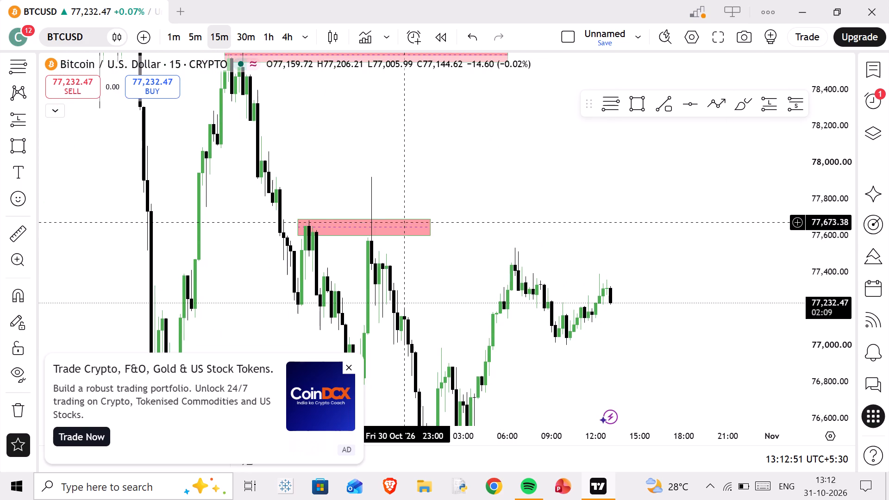
left_click(407, 221)
left_click(539, 69)
Close the advertisement covering the lower part of the chart.
left_click_drag(489, 206, 483, 206)
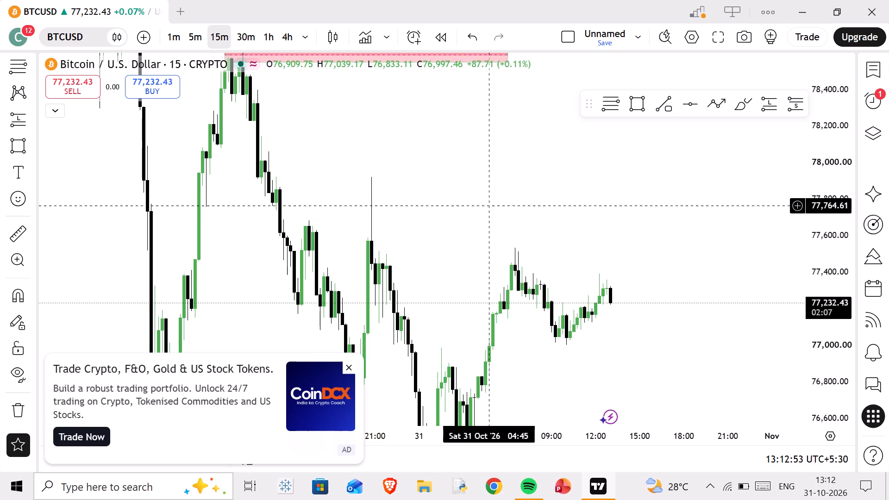
left_click_drag(483, 206, 445, 97)
scroll(484, 171, "up", 3)
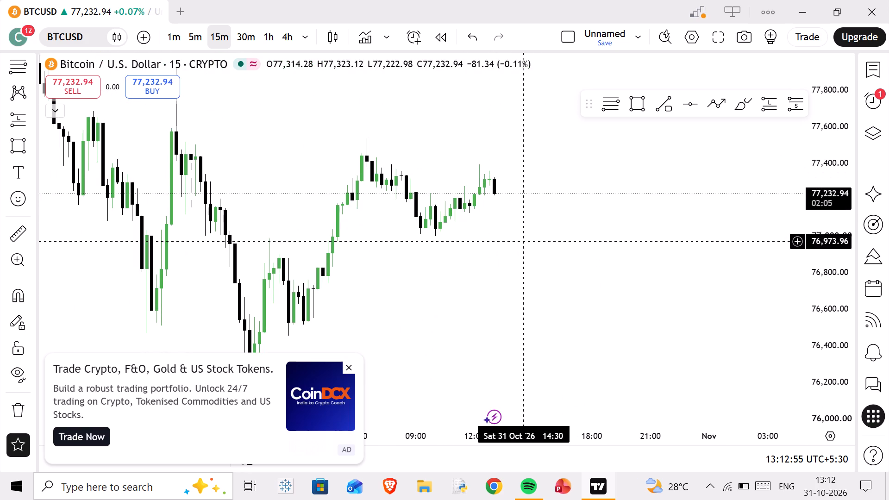
left_click(348, 367)
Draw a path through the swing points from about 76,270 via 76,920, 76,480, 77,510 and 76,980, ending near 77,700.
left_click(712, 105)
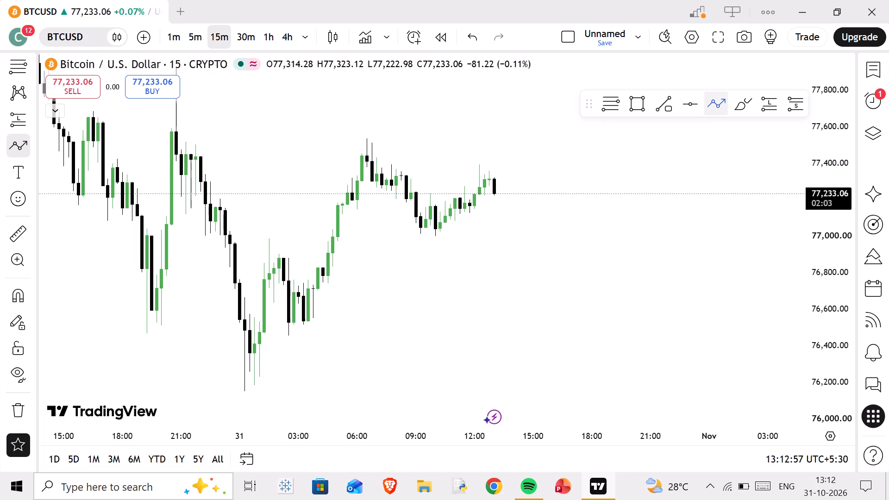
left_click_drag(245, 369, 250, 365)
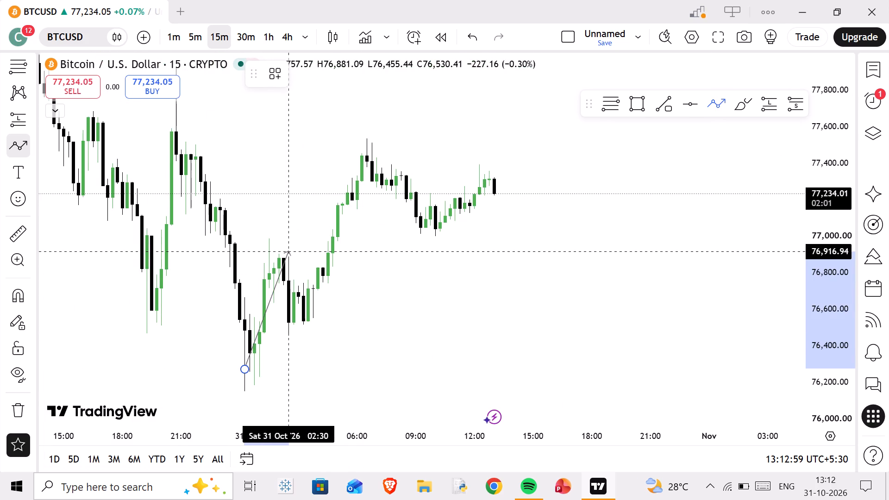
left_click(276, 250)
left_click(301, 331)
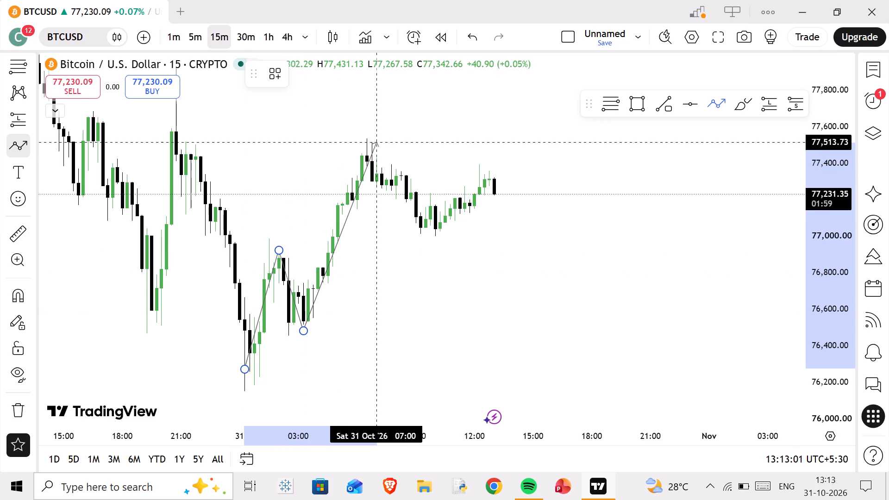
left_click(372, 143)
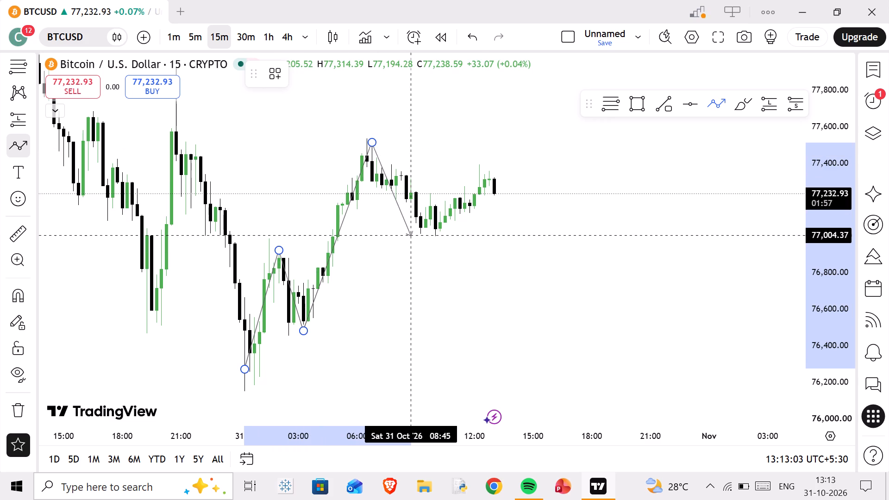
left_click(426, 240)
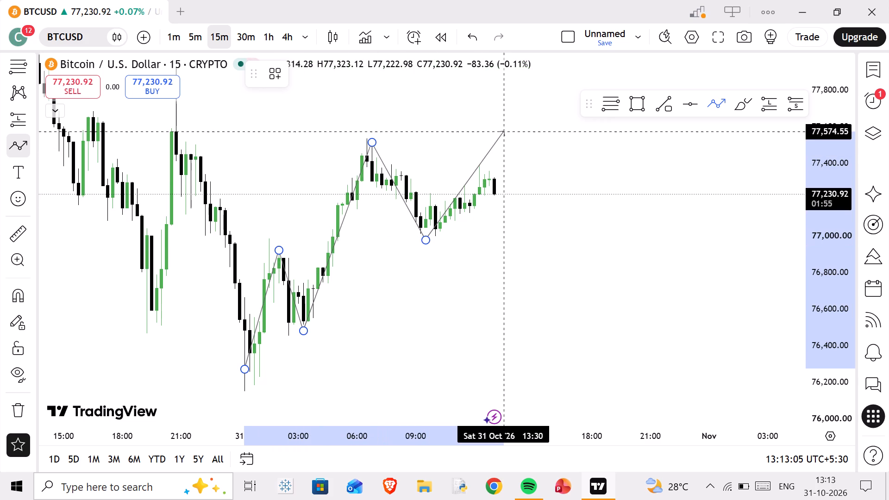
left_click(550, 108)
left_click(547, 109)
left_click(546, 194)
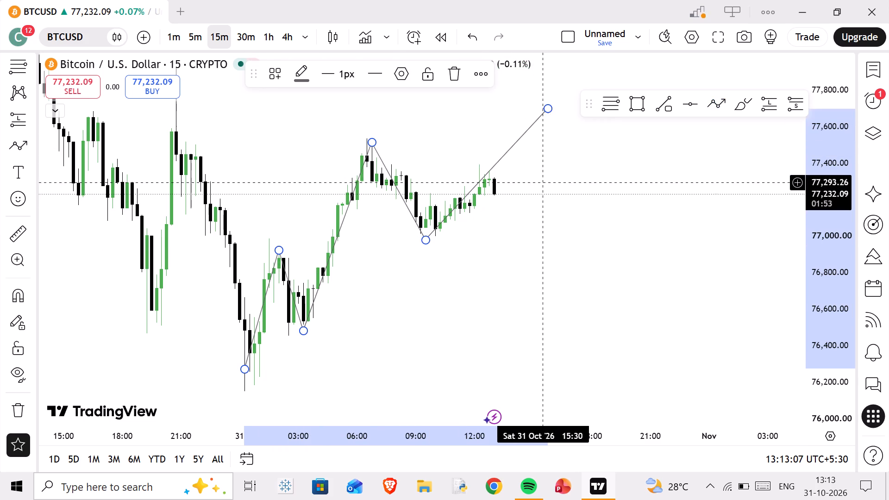
Draw a green rectangle zone from 76,882.73 to 76,989.17, spanning 31 Oct 01:15 to 12:30.
left_click_drag(346, 298, 513, 300)
left_click(639, 114)
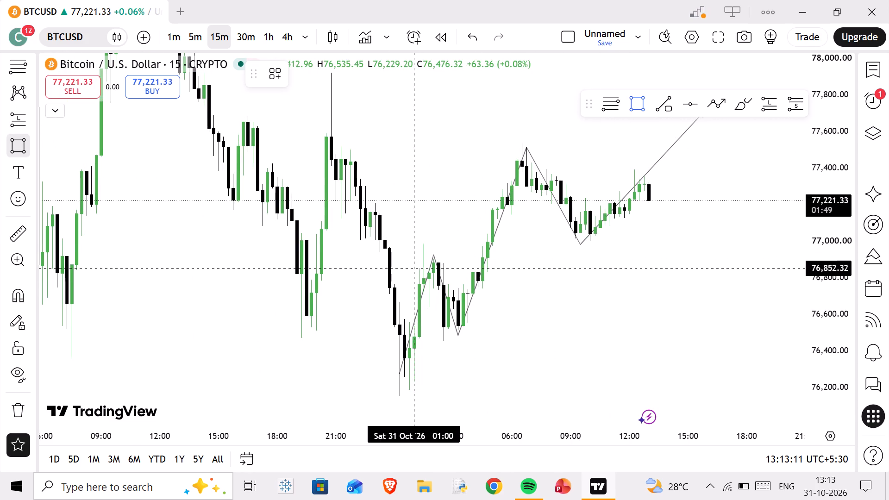
left_click_drag(417, 262, 638, 245)
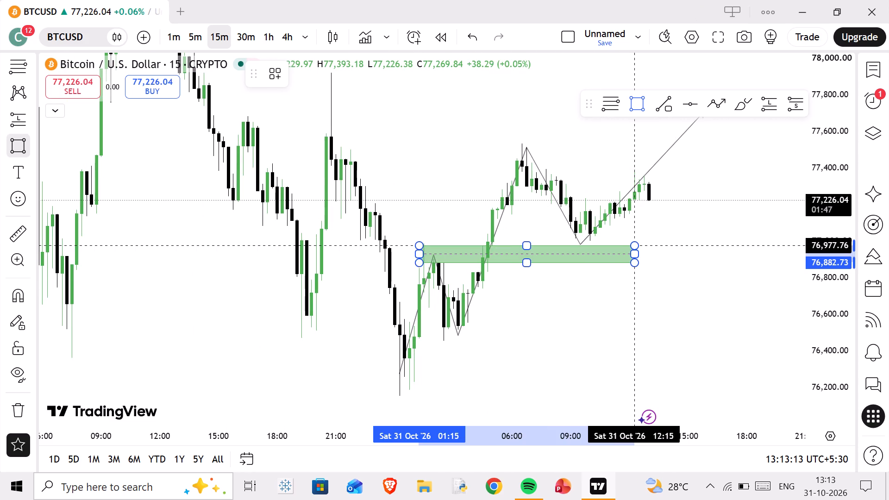
left_click_drag(638, 245, 639, 244)
left_click(639, 244)
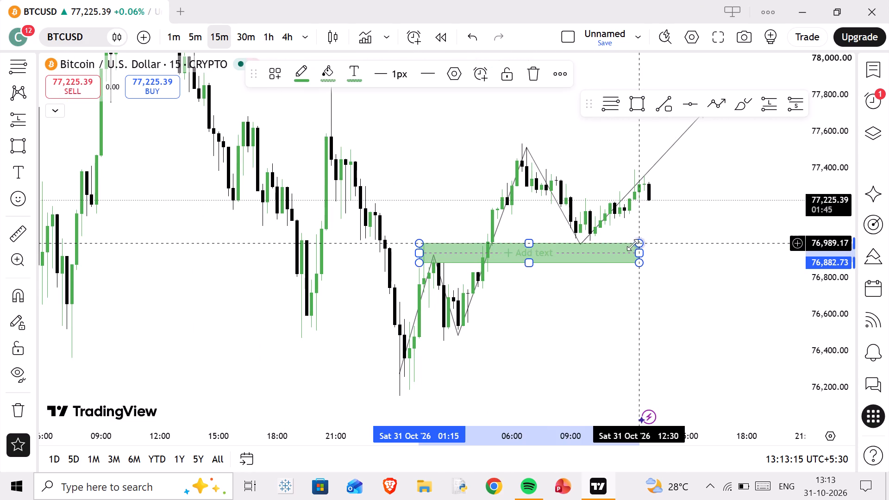
Draw a second green rectangle zone between about 76,457 and 76,537, starting at 31 Oct 01:45 and extending past the latest candle.
left_click_drag(554, 319, 572, 260)
left_click(635, 111)
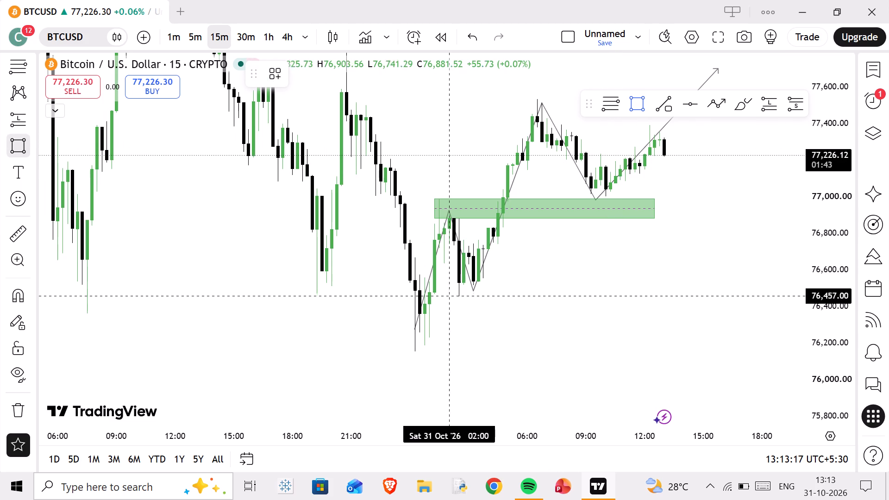
left_click_drag(444, 281, 717, 299)
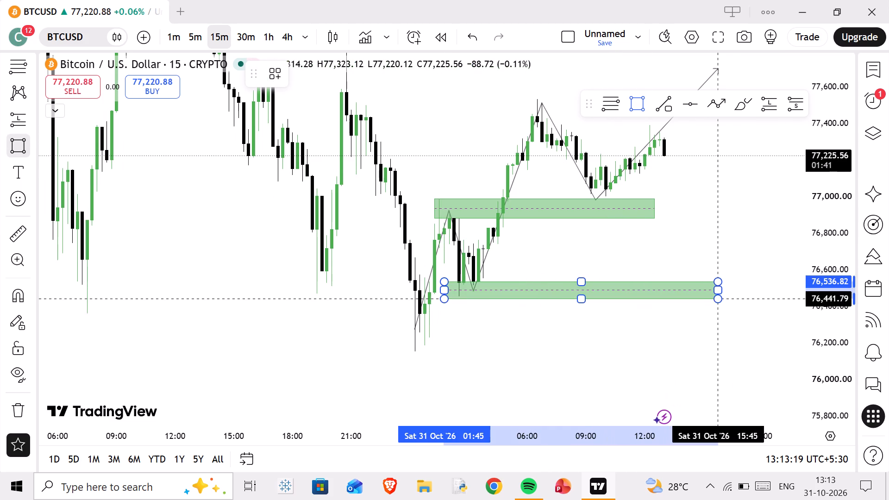
left_click_drag(717, 299, 732, 296)
left_click(732, 296)
Draw a third green rectangle zone around the lowest swing low, between about 76,150 and 76,365.
left_click_drag(638, 262, 590, 232)
left_click(635, 107)
left_click_drag(369, 287, 715, 326)
left_click(715, 326)
left_click(573, 226)
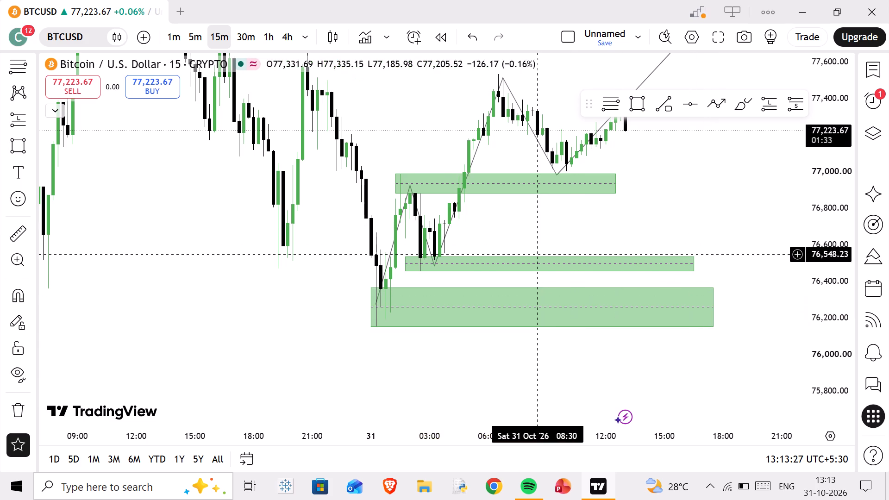
Extend the uppermost green zone's end time to about 1 Nov 00:15.
left_click_drag(629, 209, 538, 277)
left_click_drag(528, 241, 757, 232)
left_click_drag(651, 211, 589, 209)
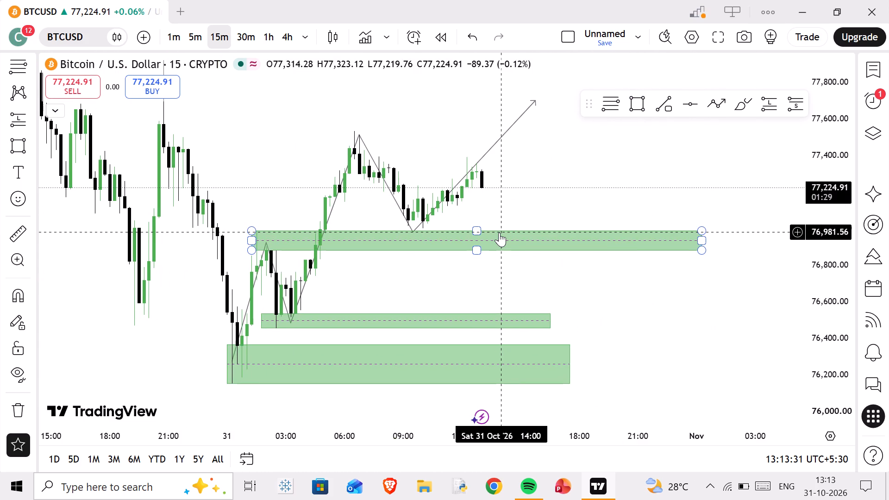
left_click(539, 205)
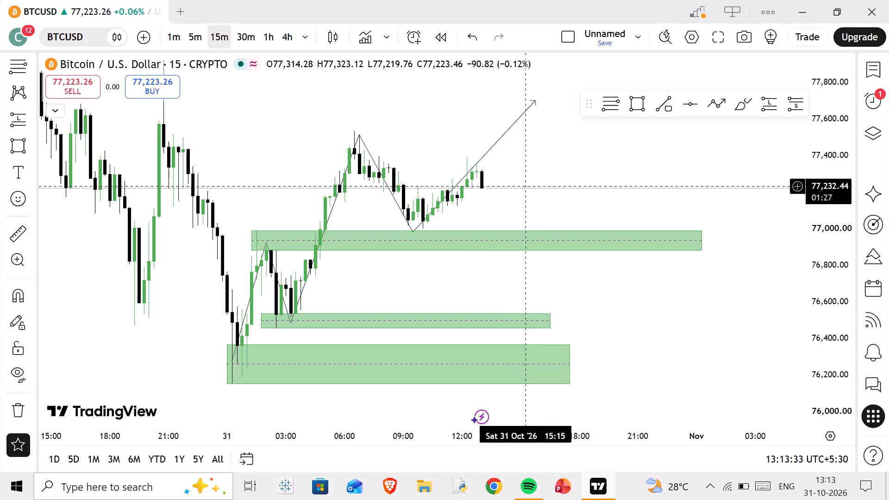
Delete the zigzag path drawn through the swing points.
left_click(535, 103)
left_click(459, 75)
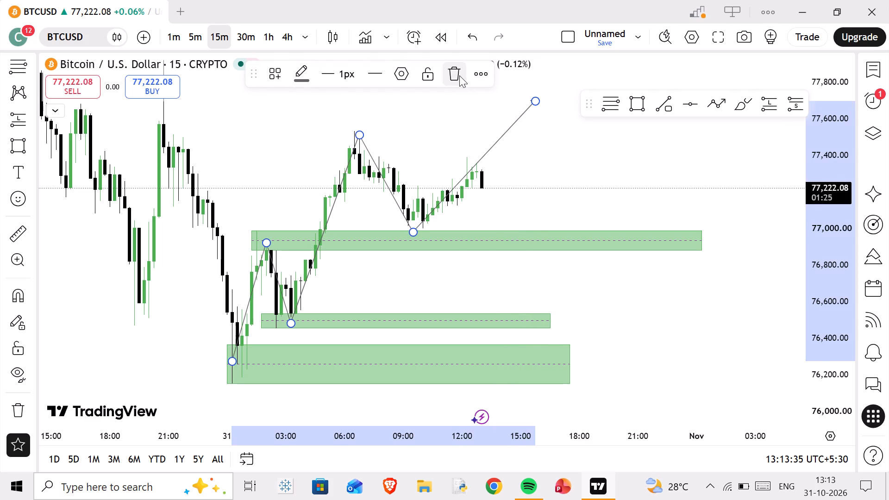
Examine the 15-minute price action relative to the three green zones.
left_click_drag(582, 206, 500, 209)
scroll(506, 204, "down", 3)
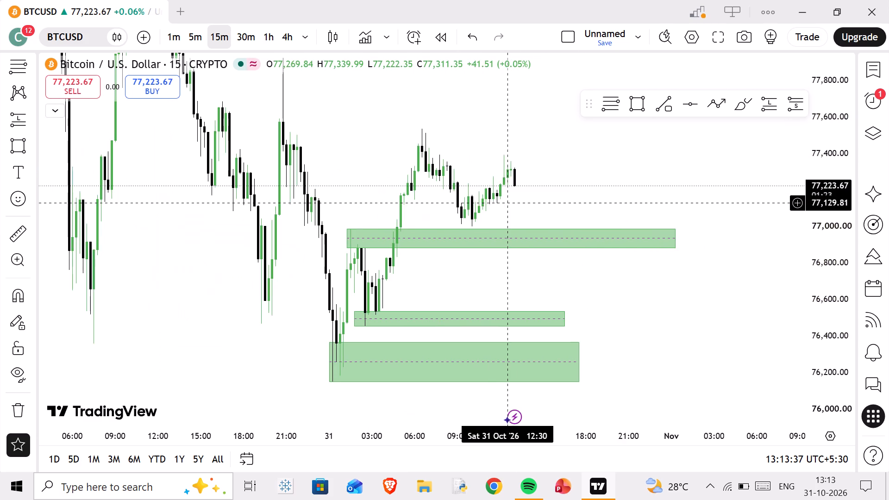
scroll(502, 210, "up", 2)
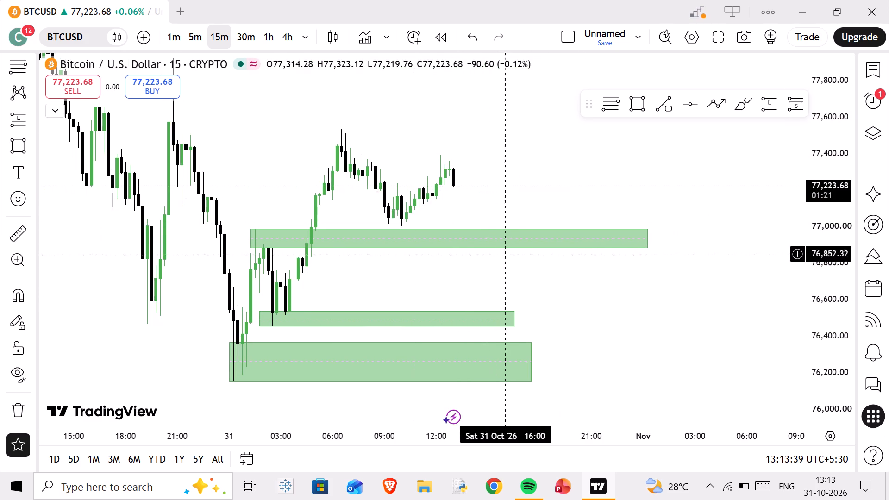
left_click_drag(515, 185, 545, 246)
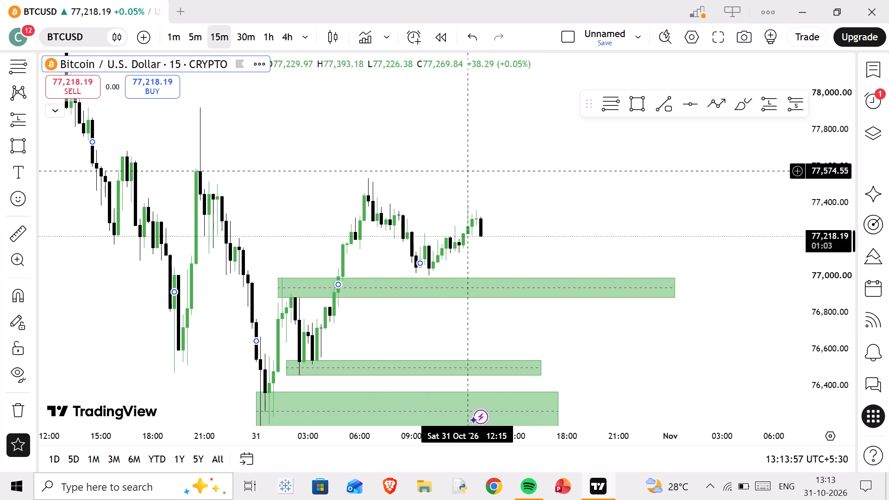
left_click(438, 189)
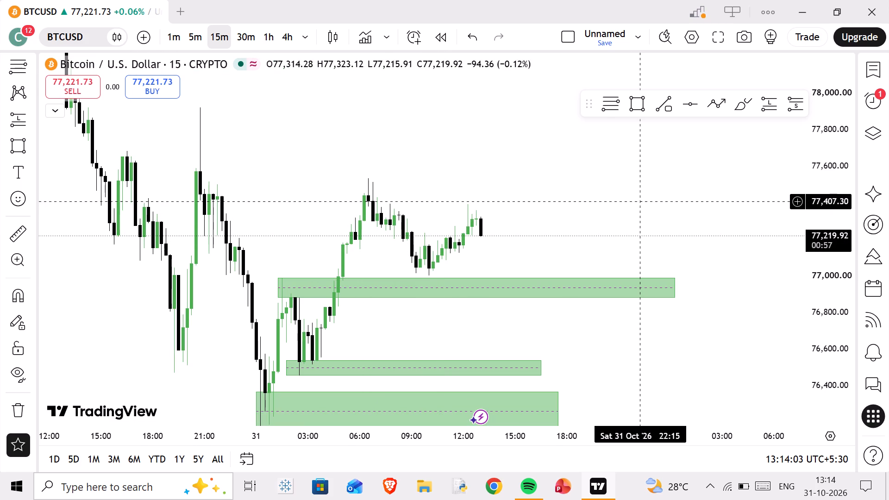
left_click_drag(566, 212, 550, 149)
scroll(536, 149, "down", 1)
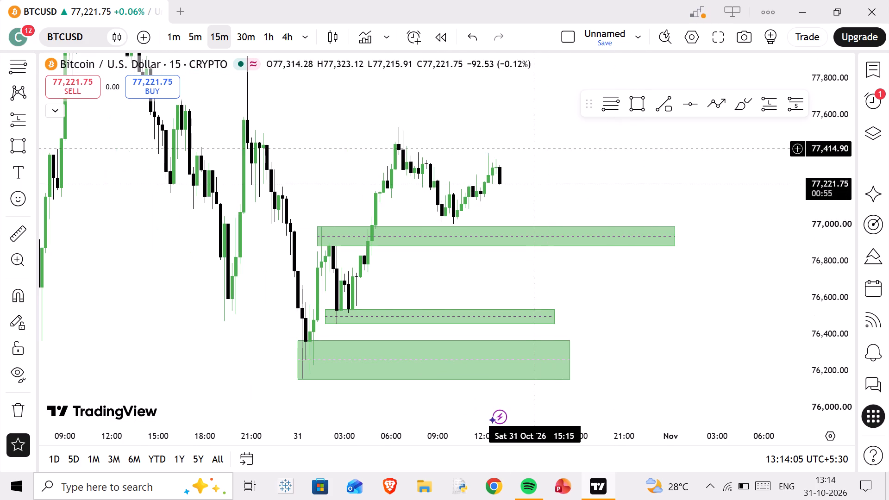
left_click_drag(540, 158, 545, 183)
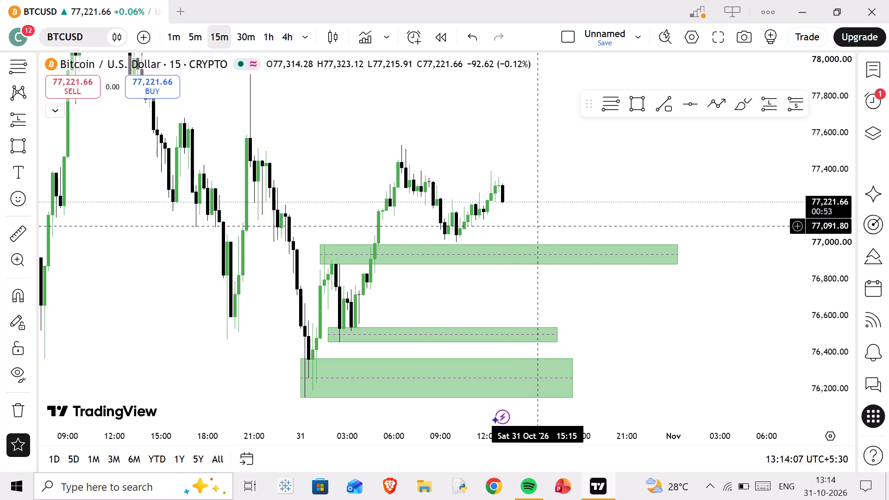
Place a long position at 31 Oct 15:15 with entry 76,989.17, target 77,544.14 and stop 76,882.73.
left_click_drag(620, 159, 526, 155)
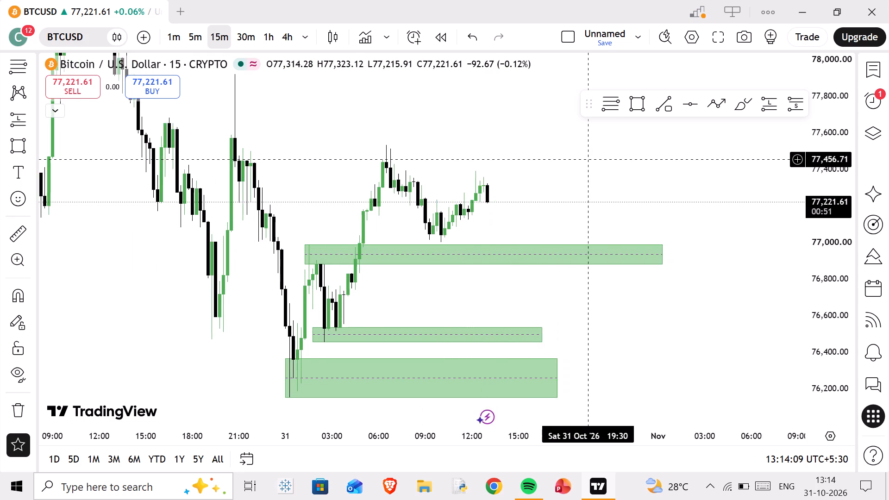
left_click_drag(526, 155, 494, 150)
left_click(766, 104)
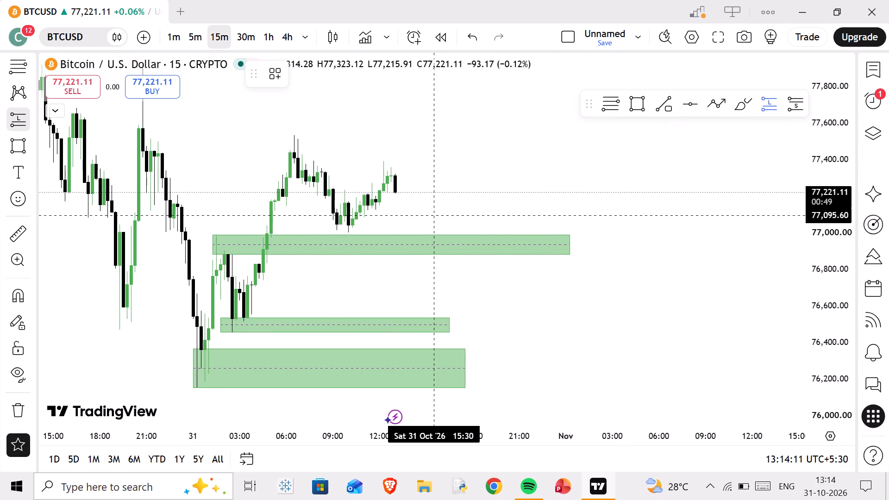
left_click(429, 235)
left_click_drag(431, 167, 433, 135)
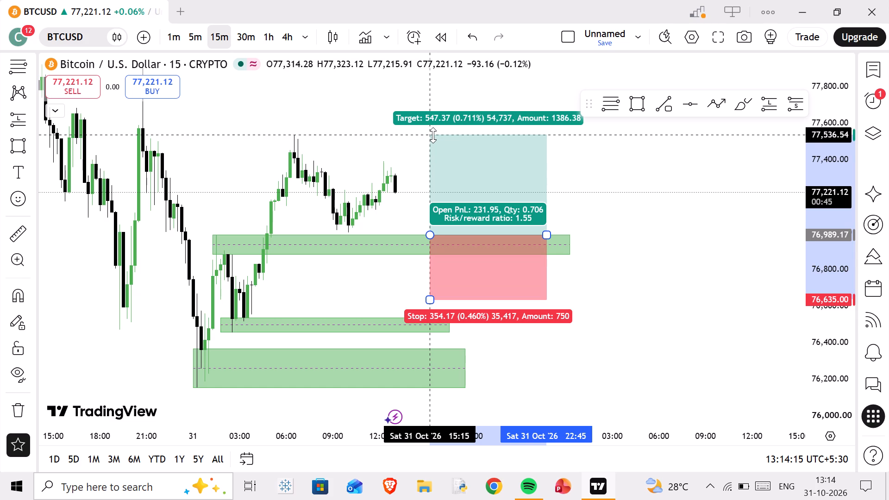
left_click_drag(433, 135, 434, 134)
left_click_drag(431, 299, 441, 274)
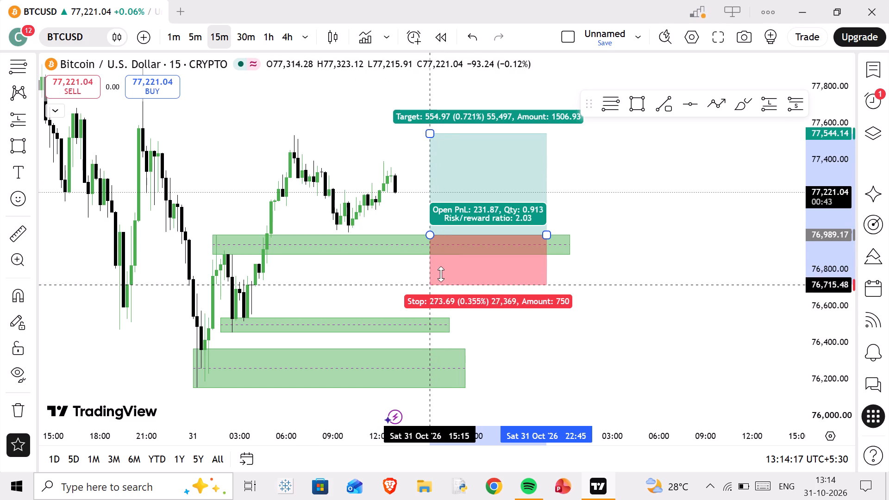
left_click_drag(441, 274, 448, 254)
left_click(415, 197)
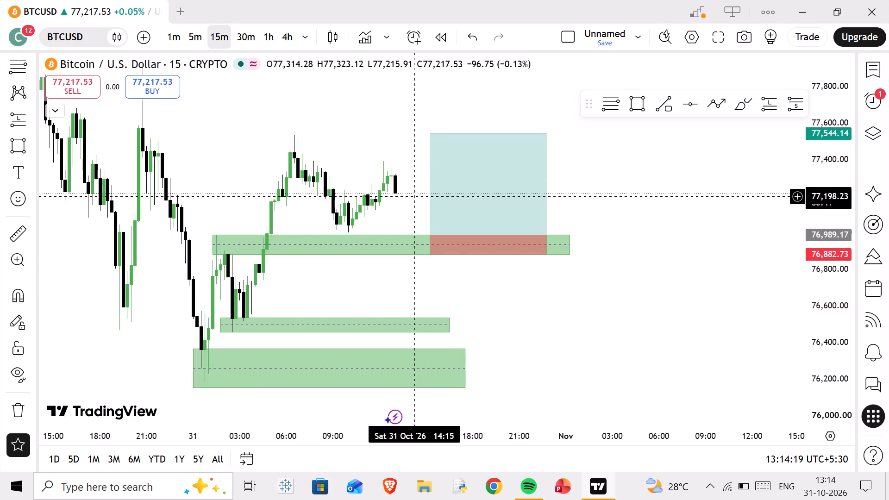
Extend the middle green zone's end time to 1 Nov 00:30.
left_click(456, 201)
left_click_drag(676, 225, 682, 202)
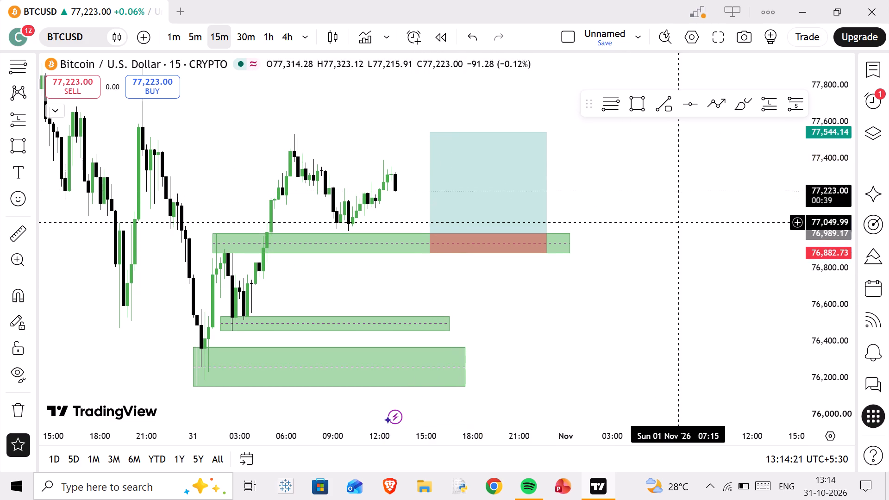
left_click_drag(682, 202, 682, 201)
left_click_drag(456, 303, 483, 302)
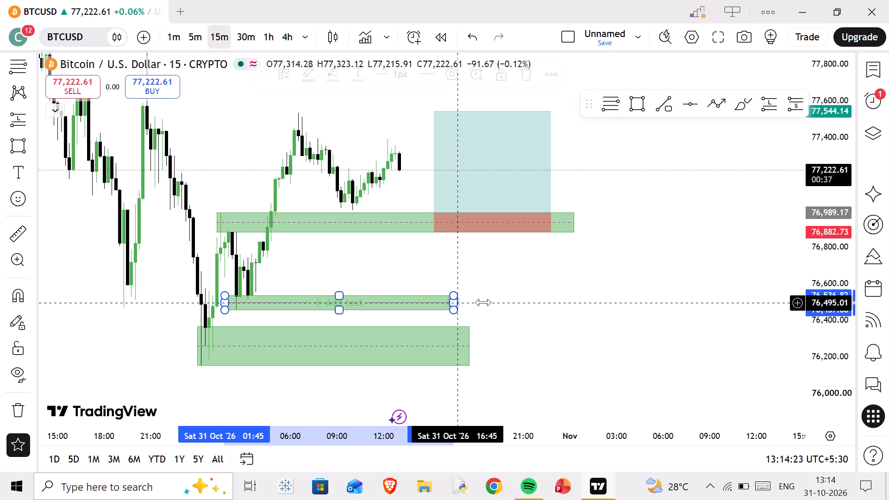
left_click_drag(483, 302, 577, 302)
Measure the price gap between the middle and lowest green zones.
left_click(21, 226)
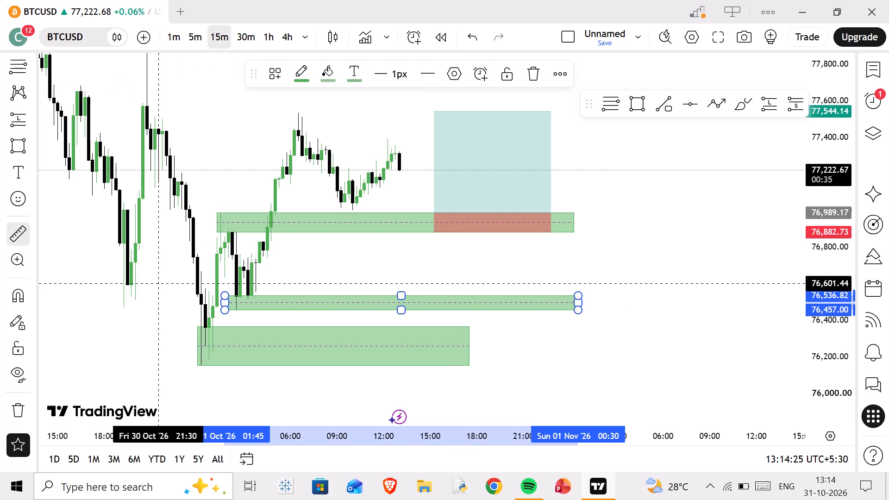
left_click(292, 309)
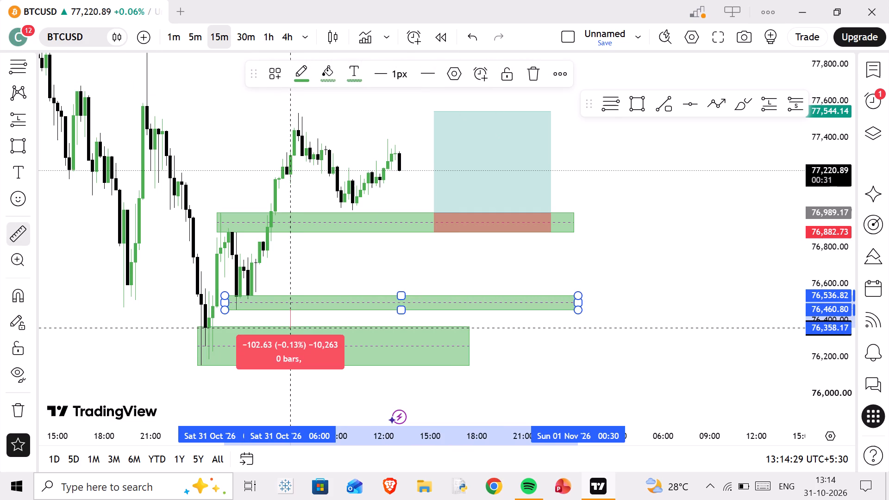
left_click(289, 328)
left_click(299, 271)
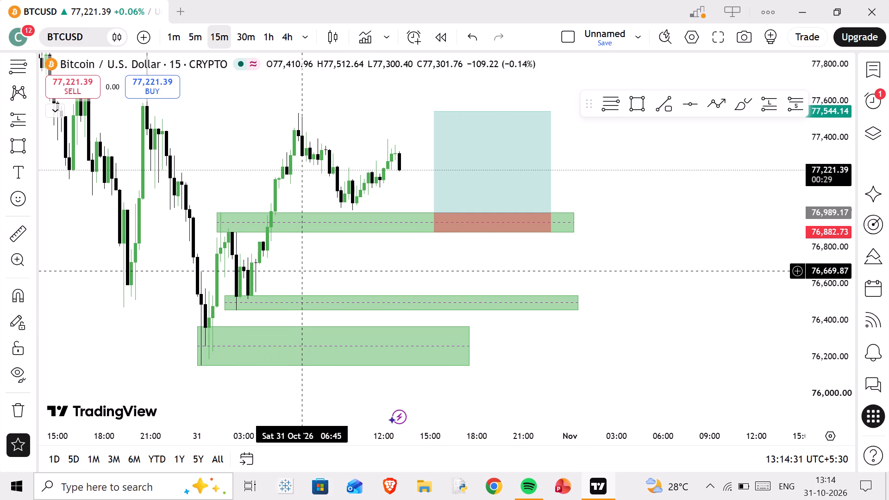
Measure the price gap between the bottom of the middle green zone and the top of the lowest one.
left_click(10, 227)
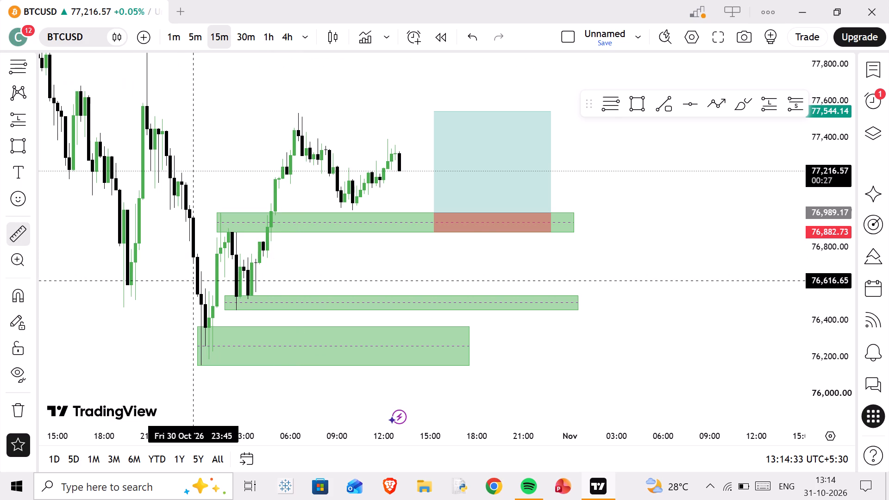
left_click(222, 310)
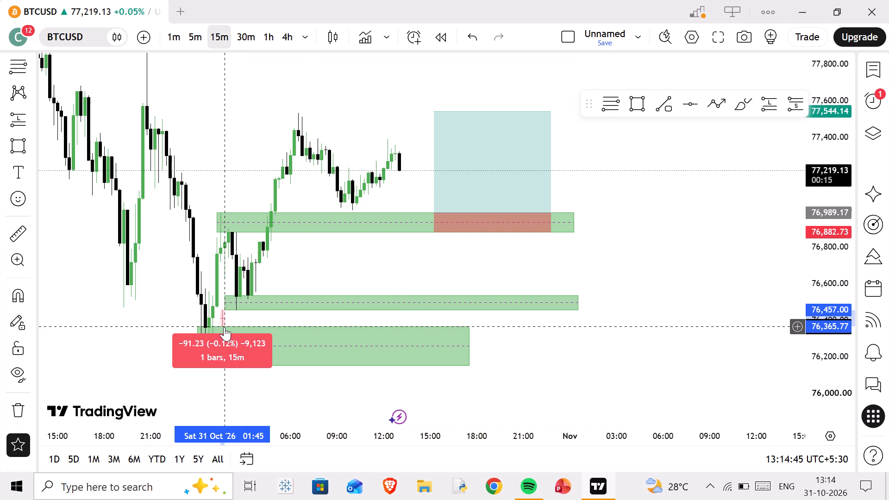
left_click(307, 265)
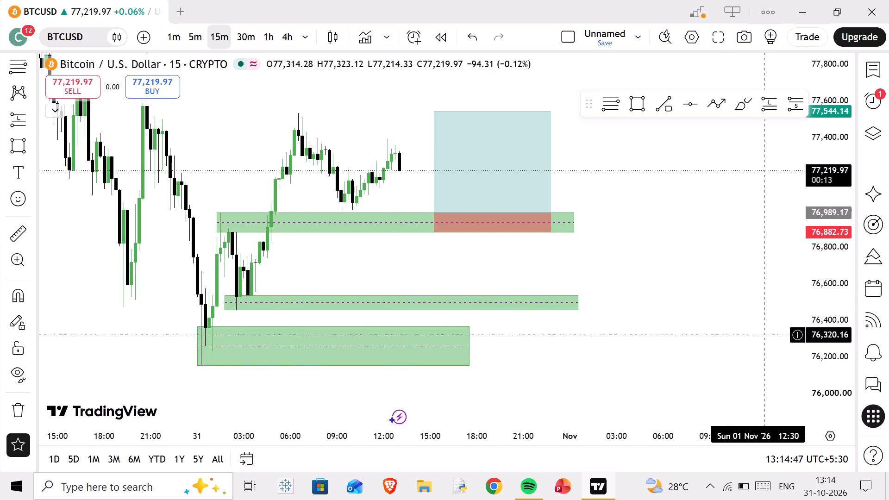
Place a long position at 31 Oct 13:45 from the middle green zone with entry 76,538.94 and target 77,553.21.
scroll(808, 351, "up", 12)
scroll(811, 352, "down", 10)
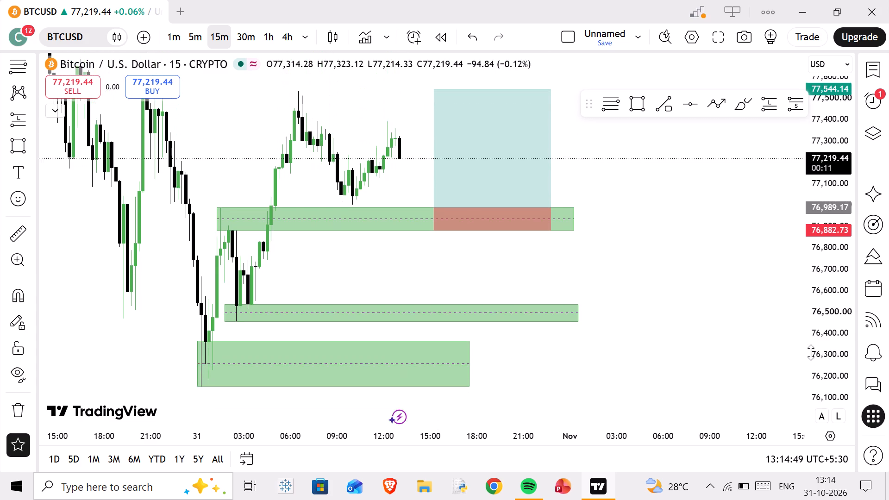
scroll(811, 352, "down", 2)
left_click_drag(627, 168, 636, 199)
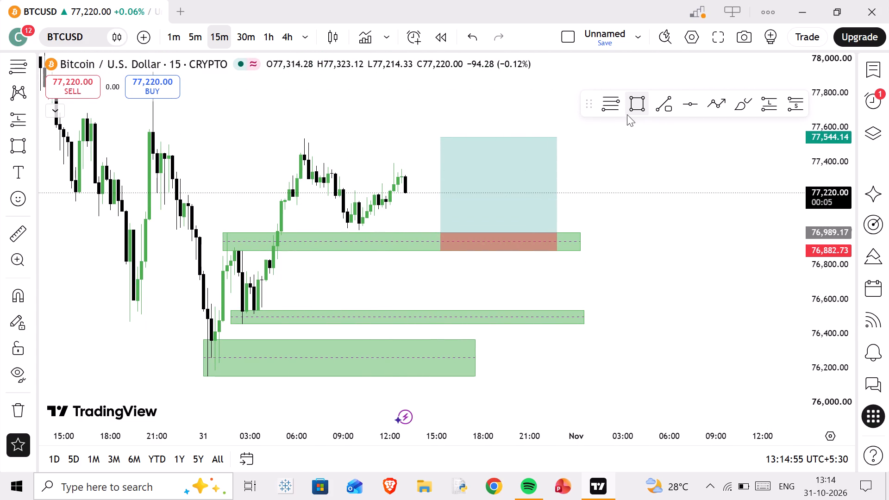
left_click(767, 99)
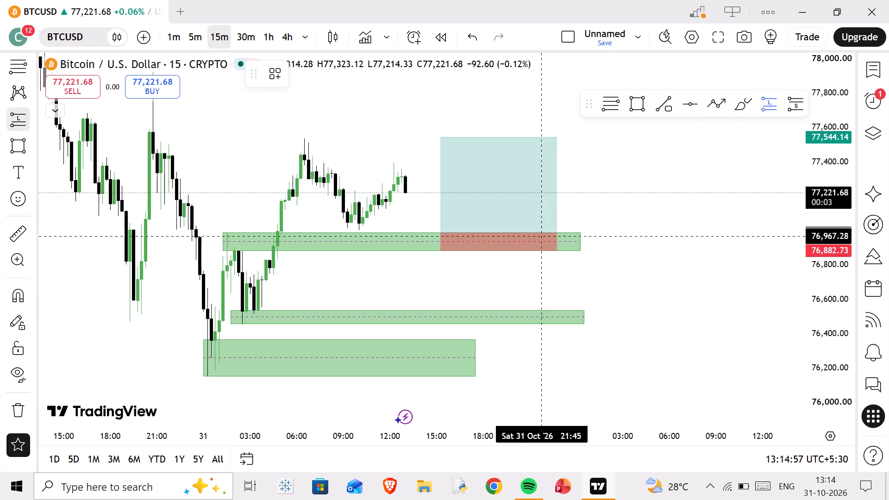
left_click(417, 310)
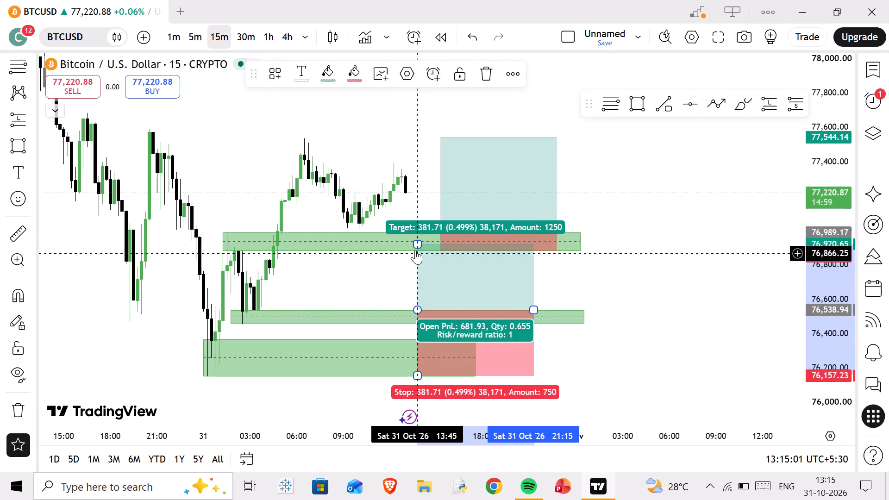
left_click_drag(417, 242, 432, 136)
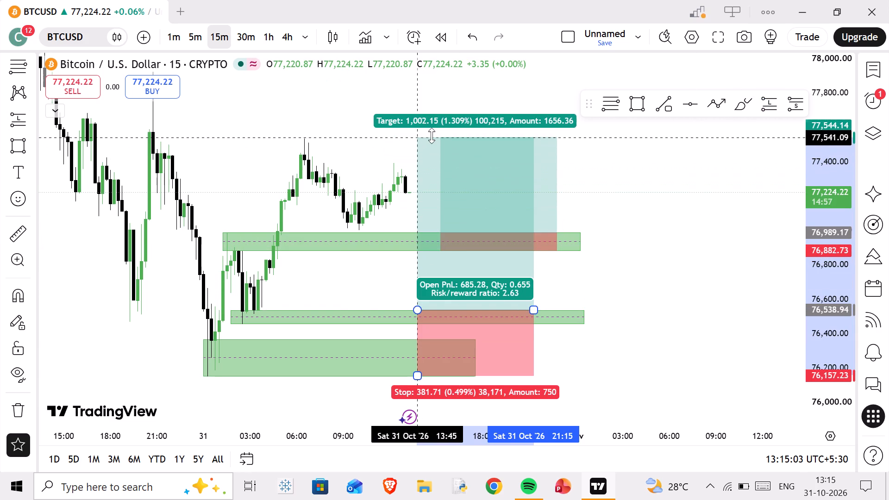
left_click_drag(432, 136, 432, 132)
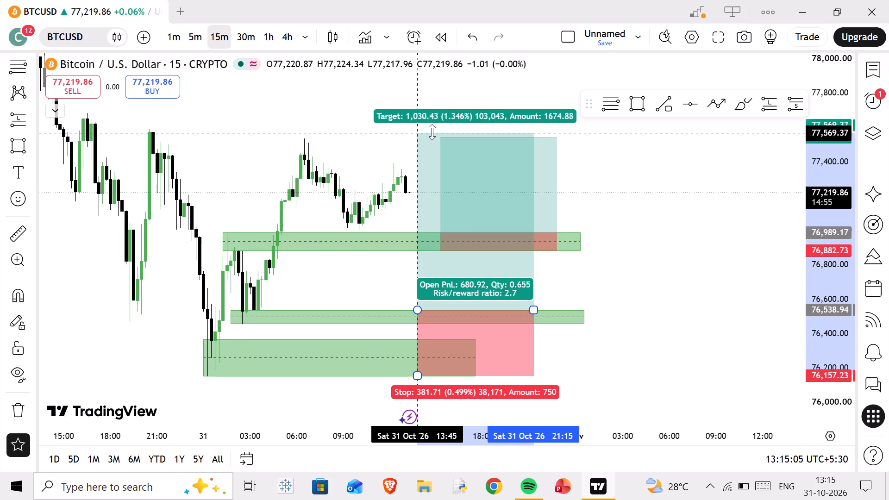
left_click_drag(432, 132, 431, 136)
left_click(332, 100)
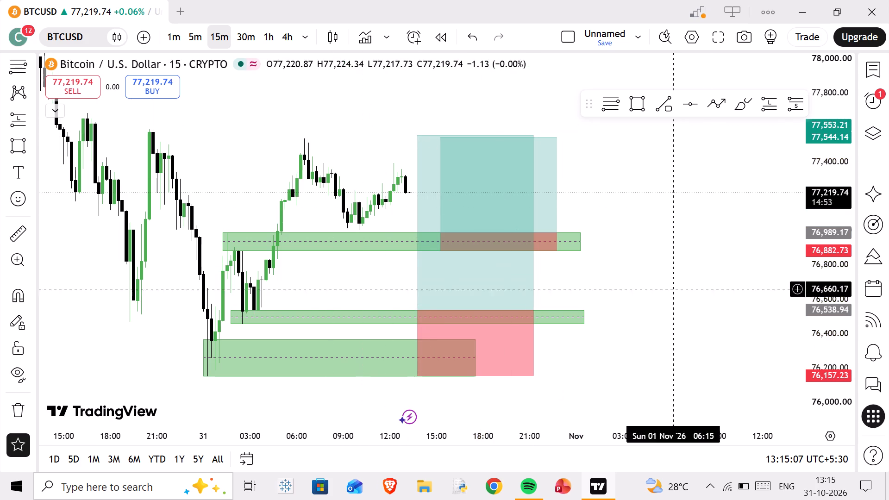
Tighten the middle-zone long position's stop to 76,369.22 and shift the position in time to end at 1 Nov 08:15.
left_click_drag(720, 316, 723, 262)
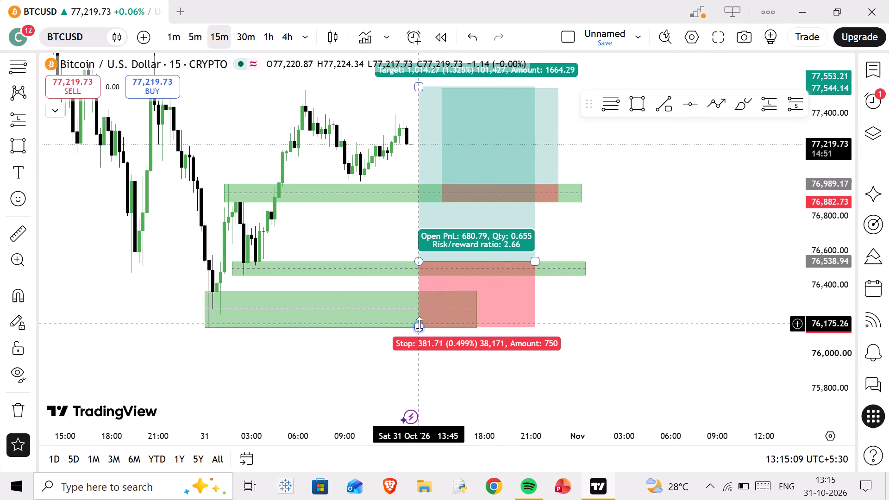
left_click_drag(419, 324, 431, 291)
left_click(633, 312)
left_click_drag(490, 241, 604, 253)
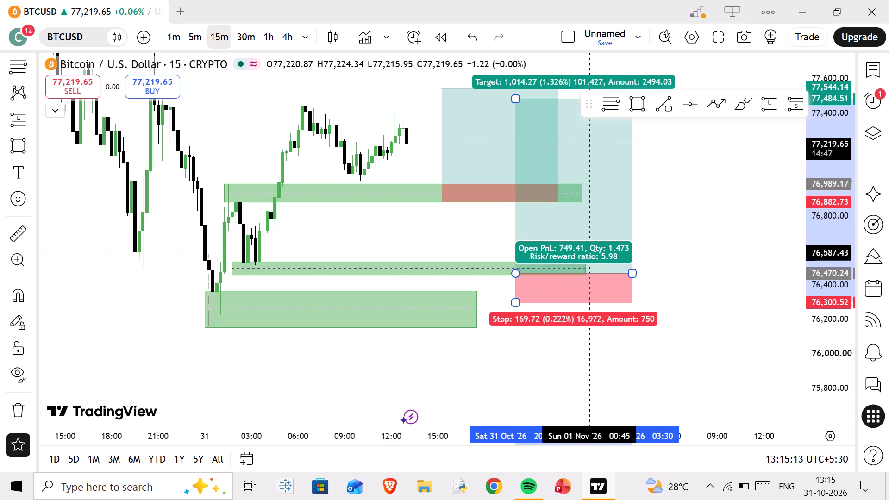
left_click_drag(604, 253, 661, 241)
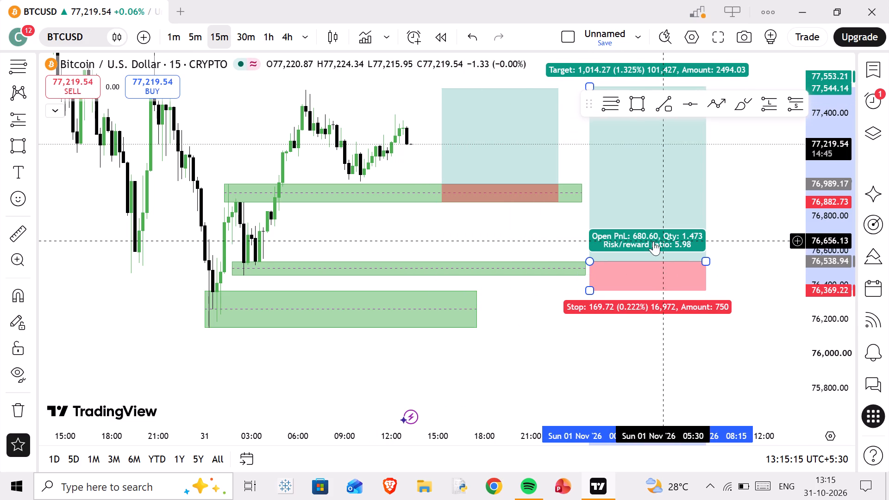
Extend the lowest green zone's end time to about 1 Nov 22:45.
left_click_drag(558, 232, 418, 206)
scroll(413, 206, "down", 2)
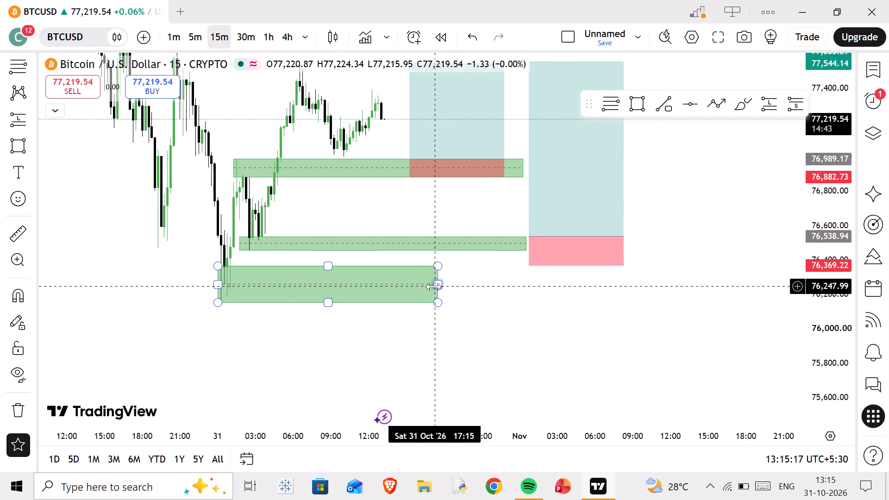
left_click_drag(434, 287, 808, 298)
Place a long position at 1 Nov 15:00 from the lowest green zone with entry 76,361.34 and target 77,538.35.
left_click_drag(695, 224, 694, 225)
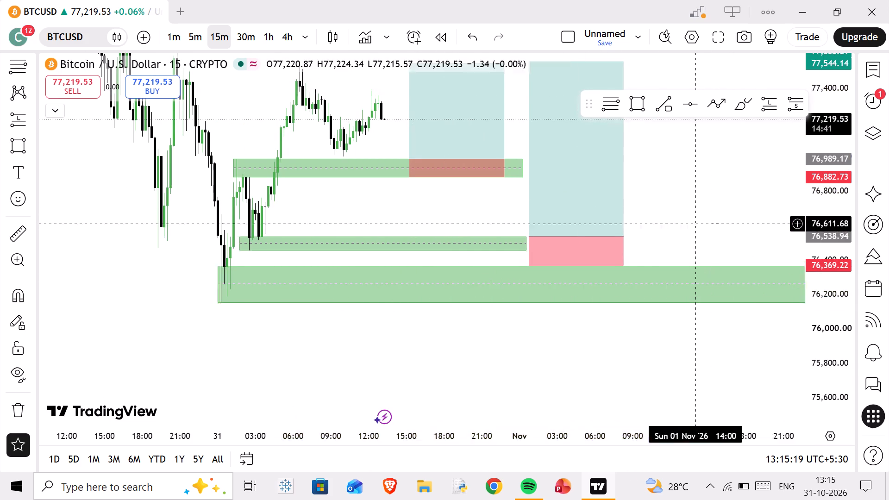
left_click_drag(694, 225, 459, 220)
scroll(457, 220, "down", 3)
left_click_drag(573, 180, 576, 269)
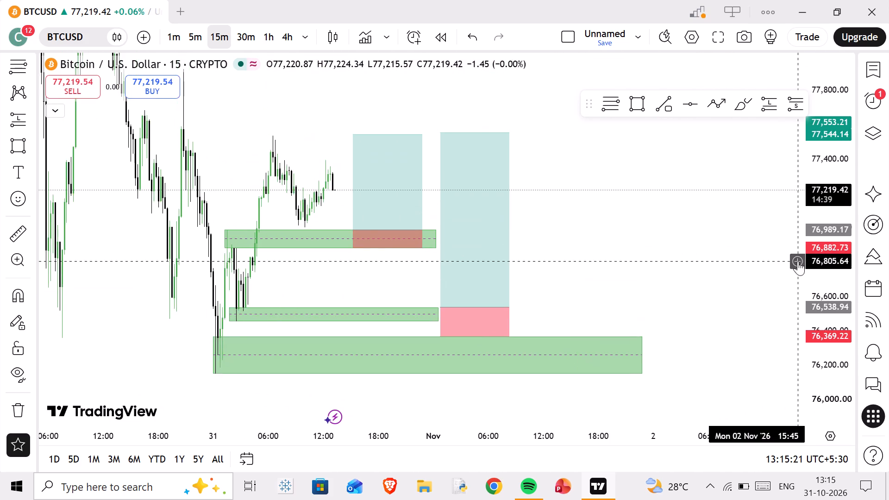
scroll(798, 261, "down", 4)
scroll(720, 277, "up", 4)
scroll(876, 280, "down", 3)
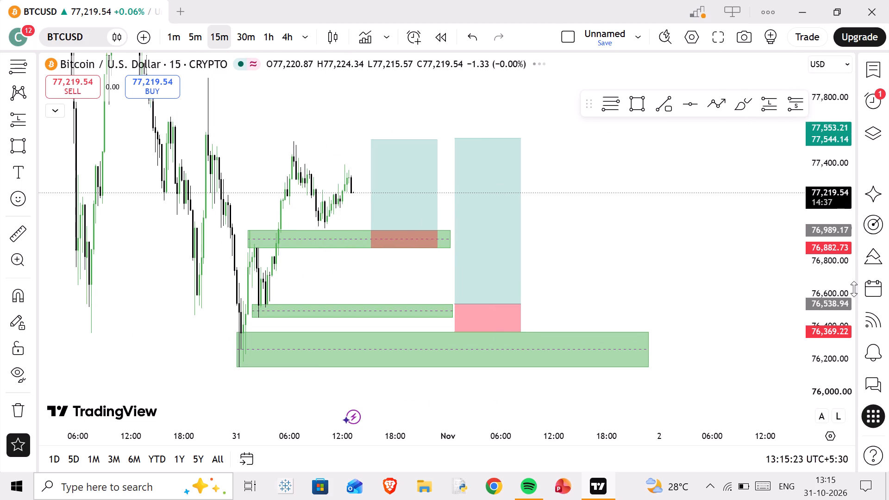
scroll(854, 289, "down", 3)
left_click(786, 107)
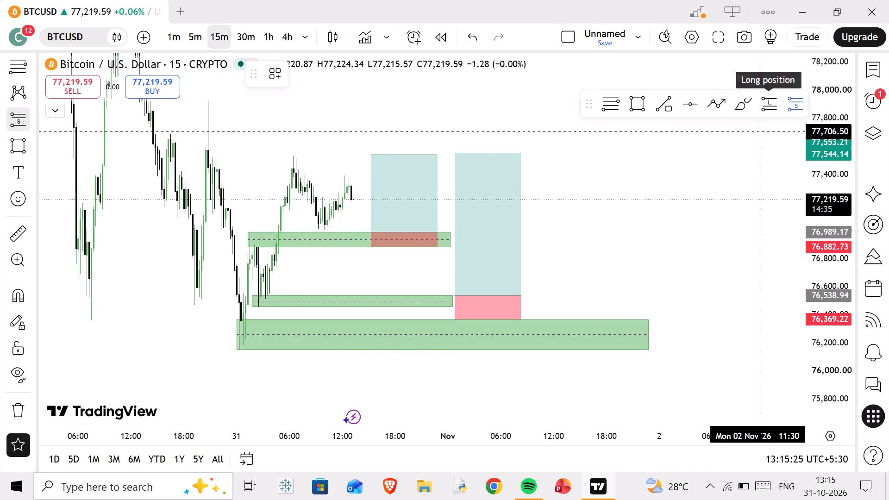
left_click(774, 114)
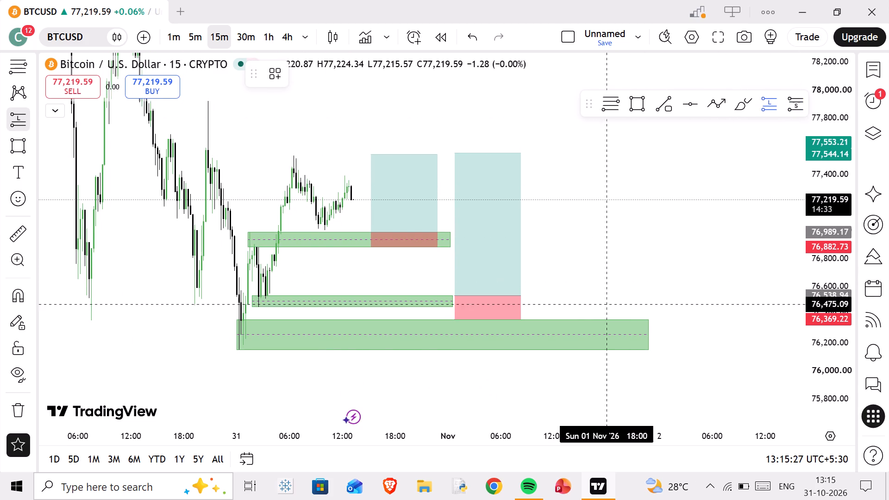
left_click(582, 319)
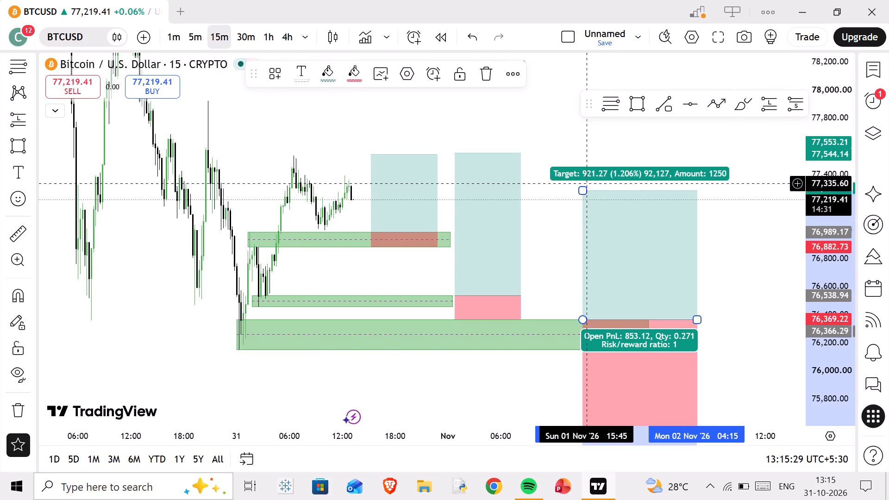
left_click_drag(585, 189, 591, 155)
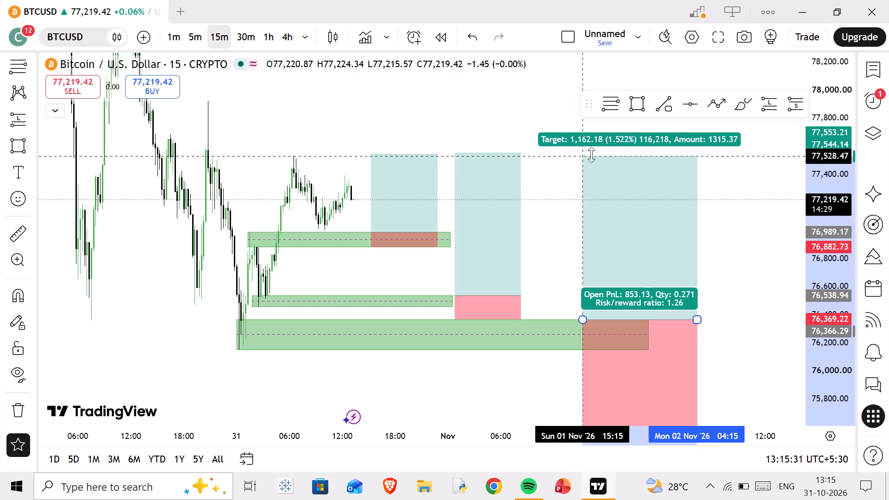
left_click_drag(591, 155, 593, 154)
left_click(541, 140)
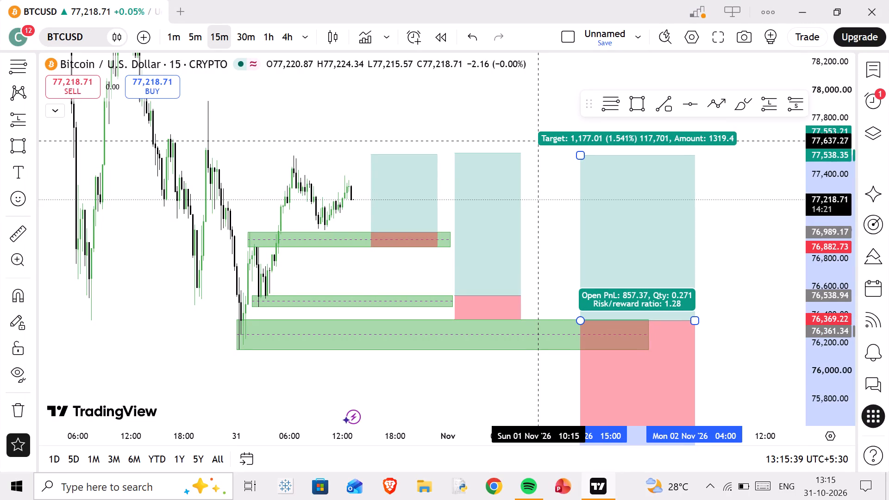
Tighten the lowest-zone long position's stop to 76,079.45, just below the zone.
left_click_drag(558, 224, 564, 176)
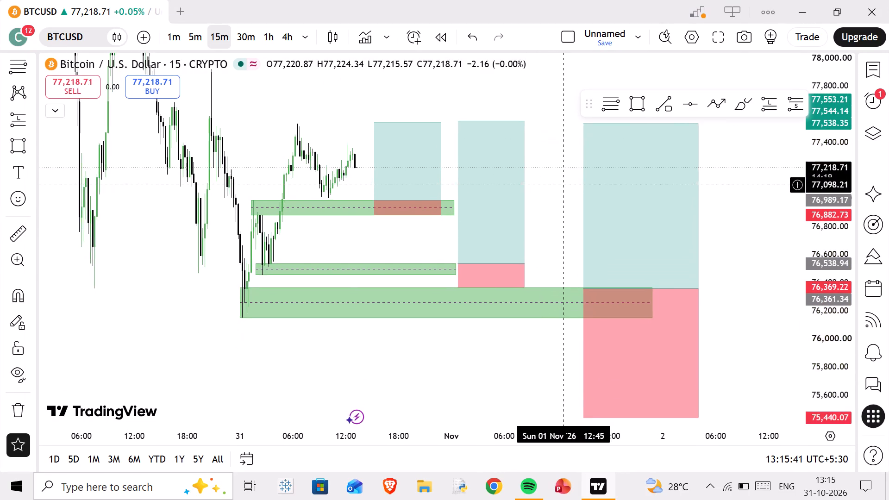
left_click_drag(564, 176, 564, 140)
left_click_drag(587, 378, 608, 301)
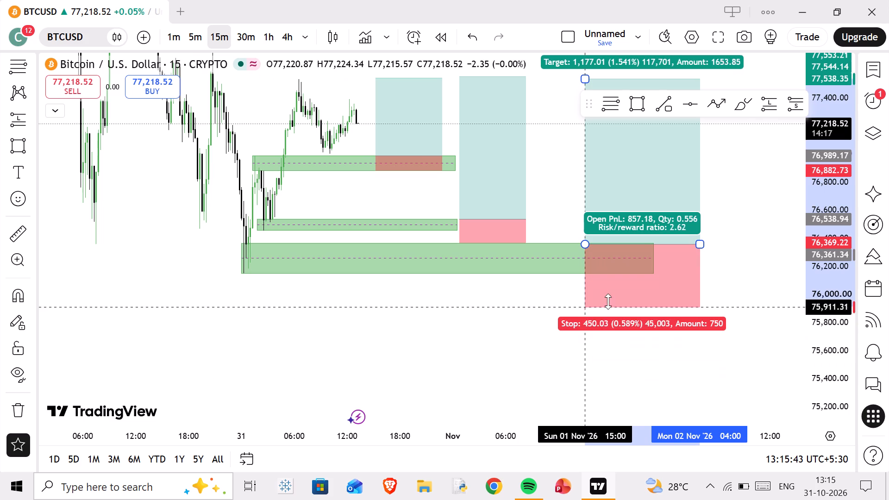
left_click_drag(608, 301, 612, 284)
left_click(559, 197)
left_click_drag(559, 197, 569, 327)
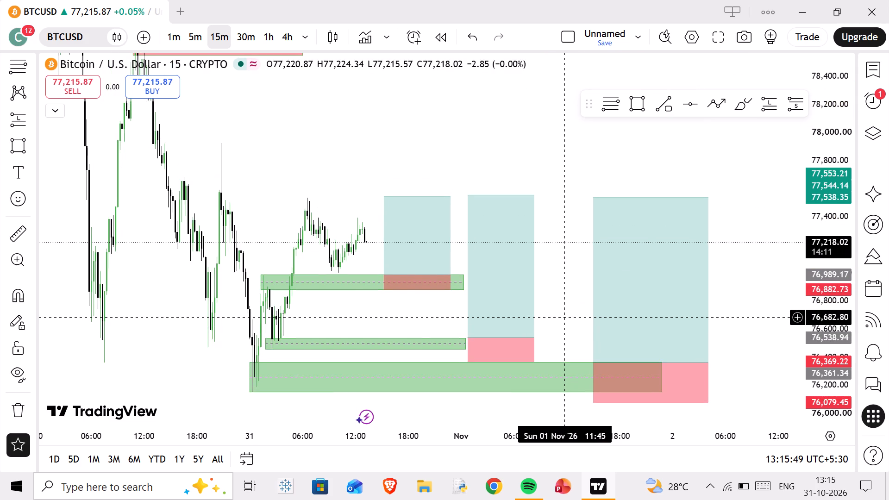
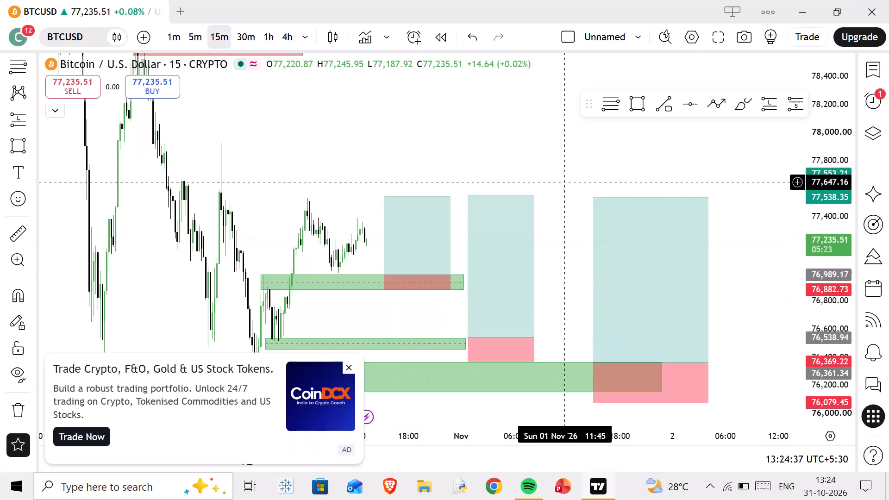
Draw a path arrow from just below current price into the upper green zone and up to about 77,480, moving its start closer to the zone.
left_click(719, 102)
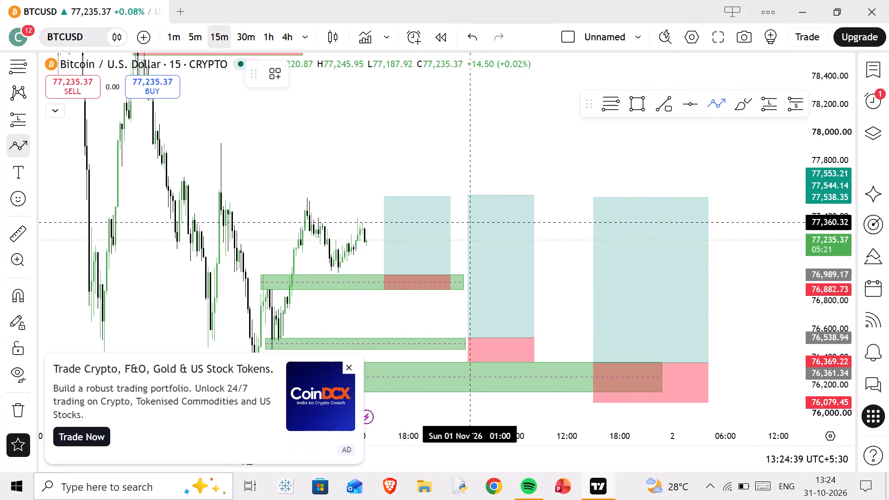
left_click(370, 250)
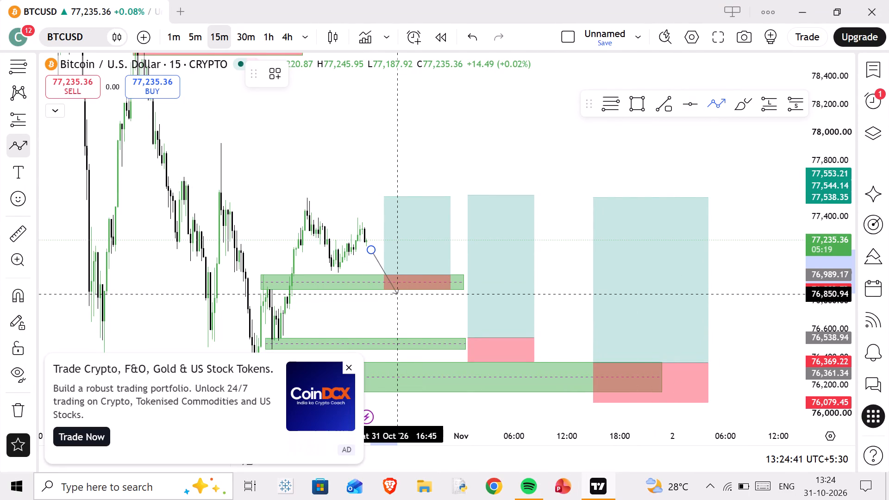
left_click(389, 283)
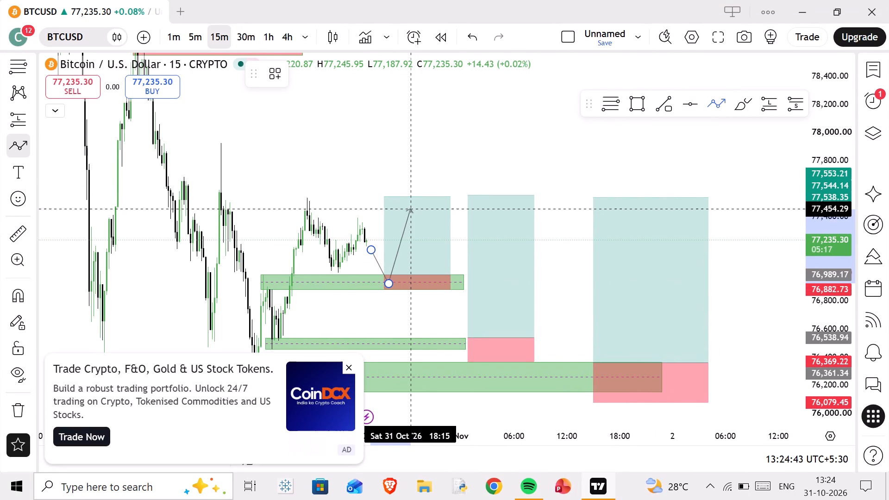
left_click(415, 205)
left_click(415, 205)
left_click(429, 175)
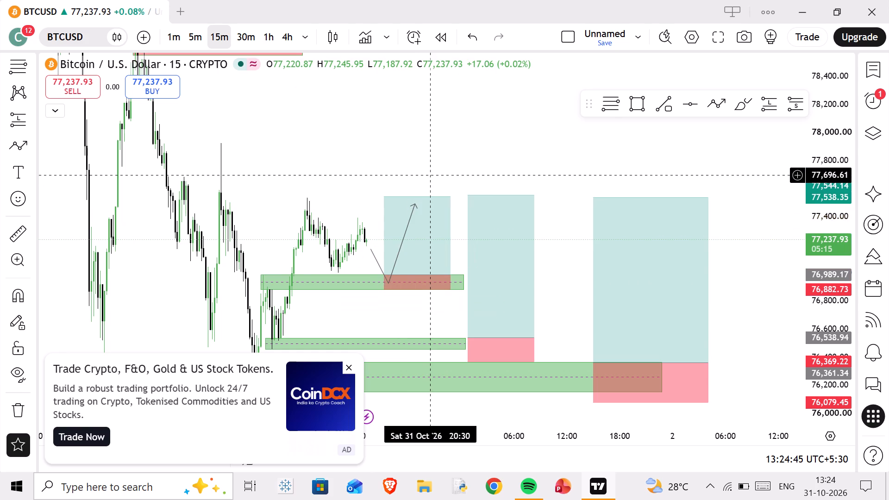
left_click_drag(368, 248, 373, 254)
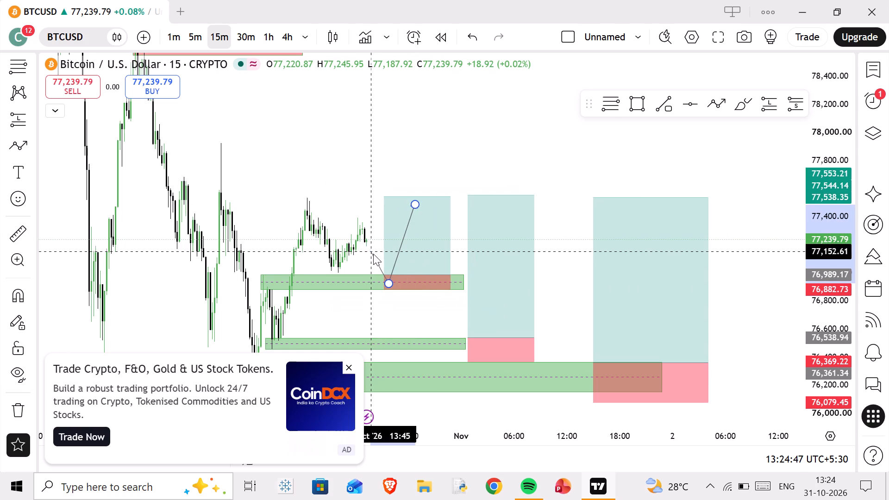
left_click_drag(373, 254, 376, 256)
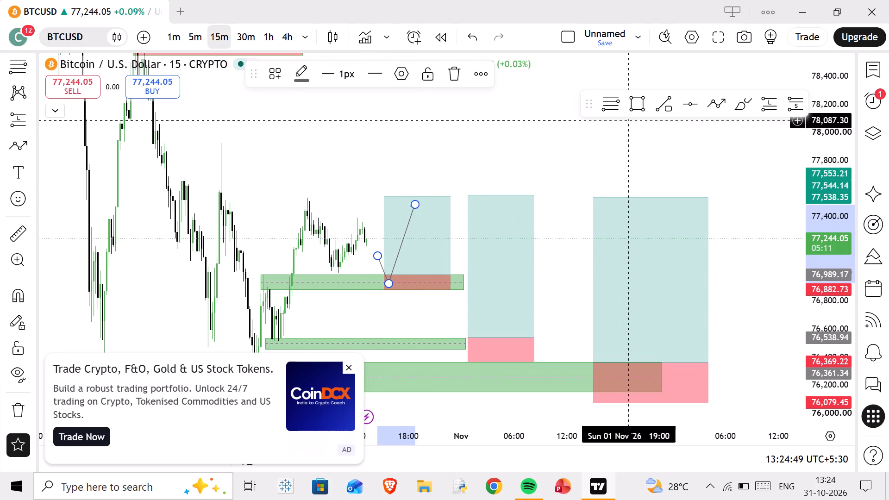
Draw a path arrow dipping from about 76,480 into the lowest green zone and rising to about 76,975 at 1 Nov 20:15, shortening its start slightly.
left_click(706, 104)
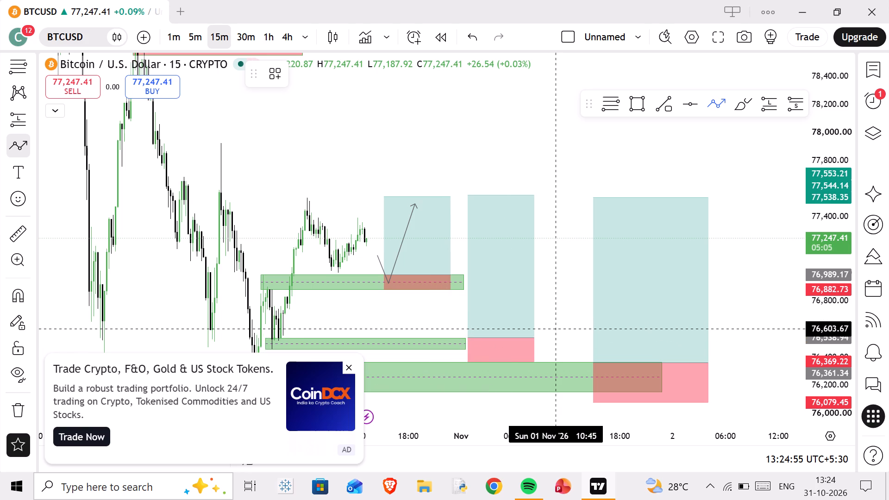
left_click_drag(566, 346, 571, 350)
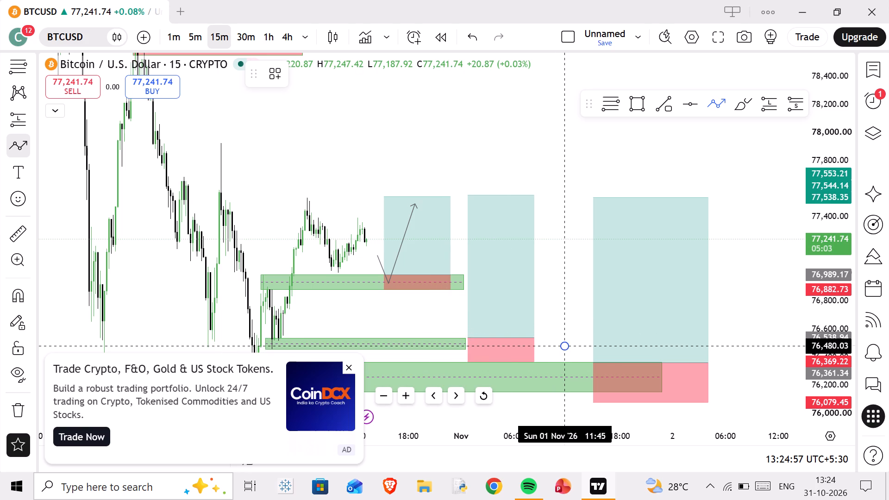
left_click_drag(571, 350, 594, 382)
left_click_drag(594, 382, 670, 237)
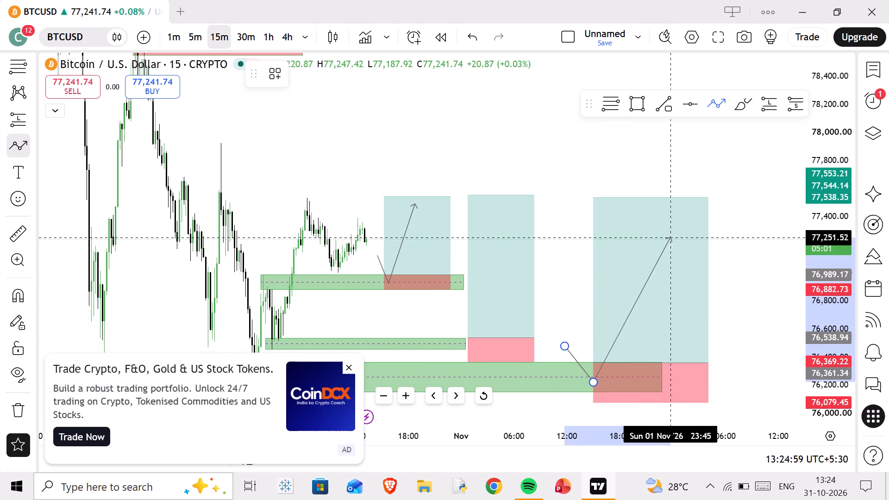
left_click_drag(670, 237, 641, 276)
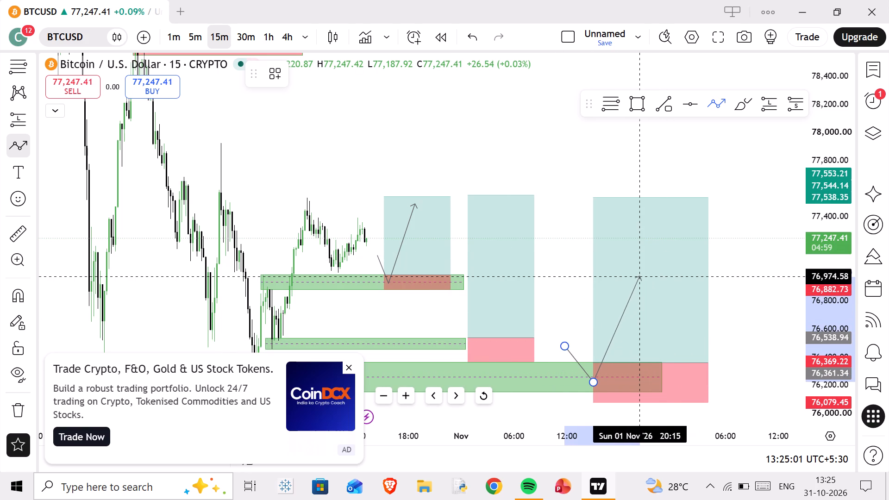
double_click(641, 276)
left_click(567, 347)
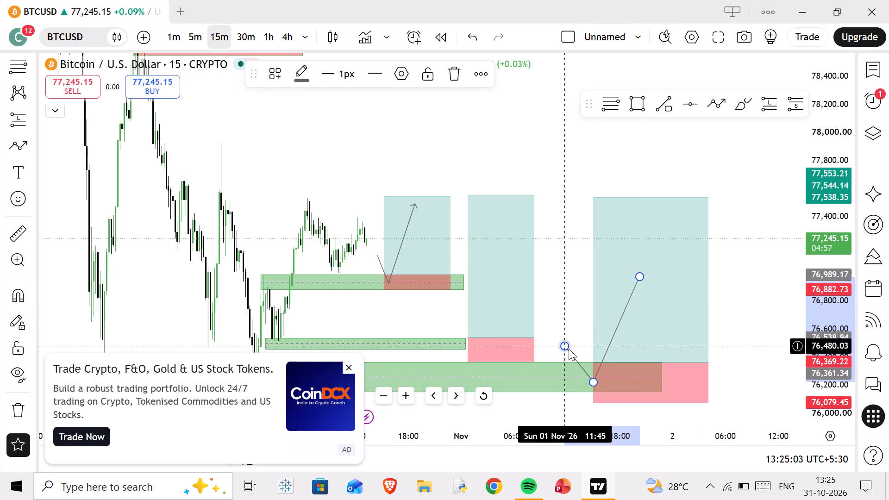
left_click(565, 319)
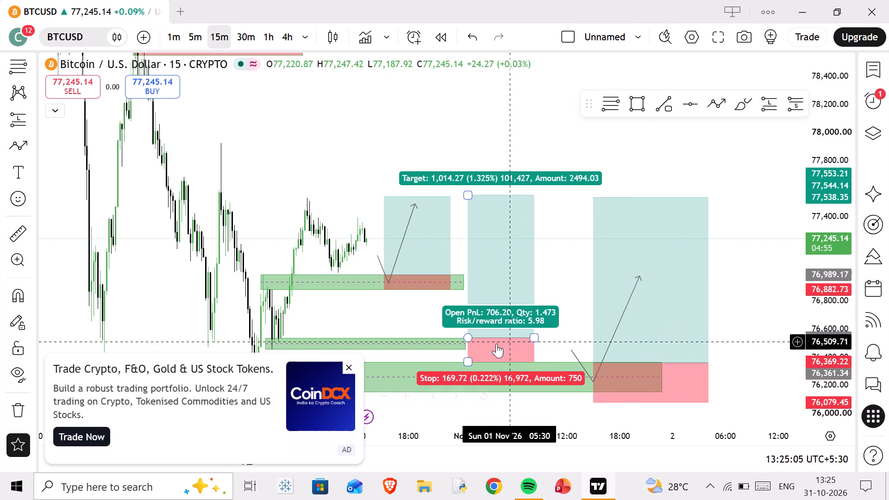
Extend the middle green zone's end time to just past the end of the middle long position.
left_click_drag(471, 343, 545, 349)
left_click(553, 299)
Draw a path arrow dipping into the middle green zone and rising to about 77,100 inside the middle long position, lowering its start closer to the zone.
left_click(717, 100)
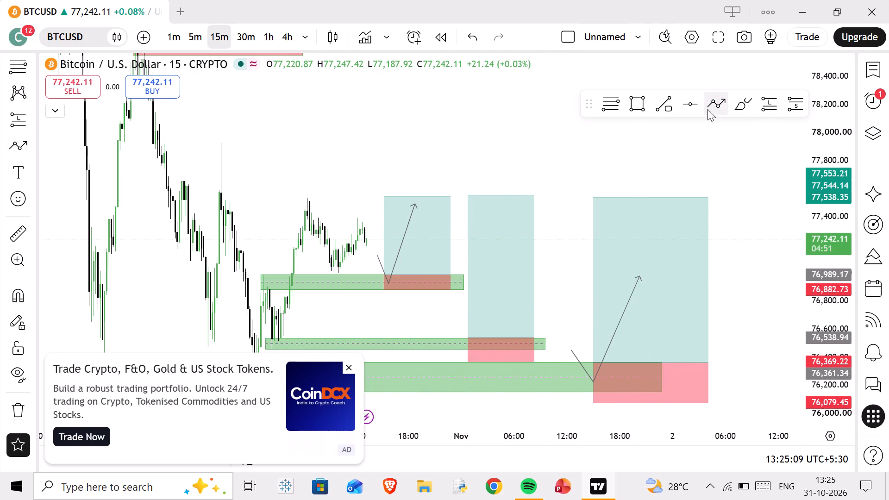
left_click_drag(458, 306, 466, 317)
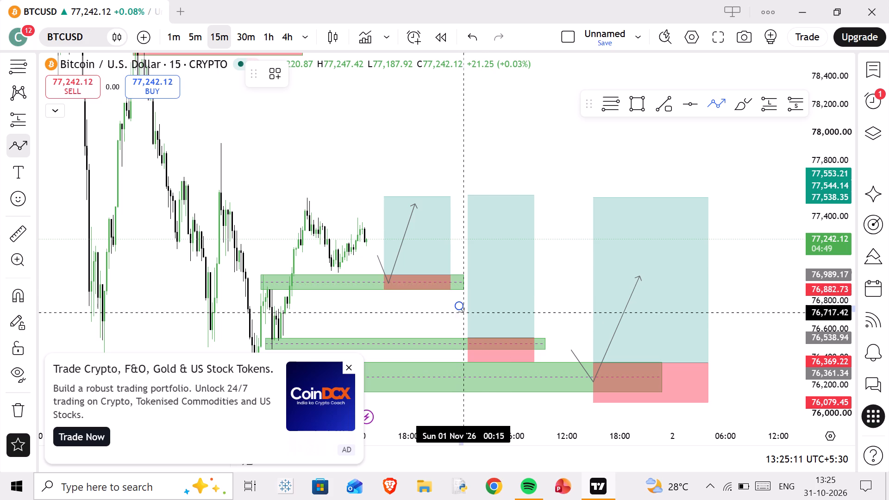
left_click_drag(466, 317, 476, 344)
left_click_drag(476, 343, 499, 257)
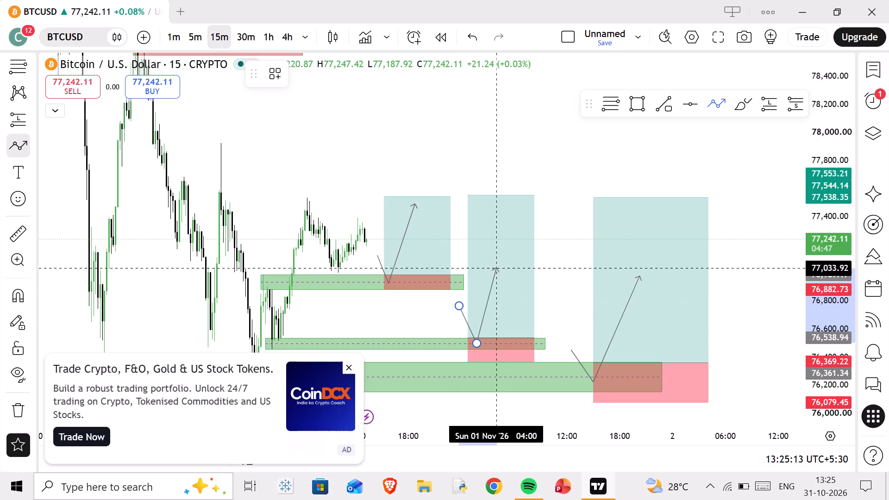
left_click_drag(499, 257, 499, 256)
double_click(499, 256)
left_click_drag(457, 307, 460, 317)
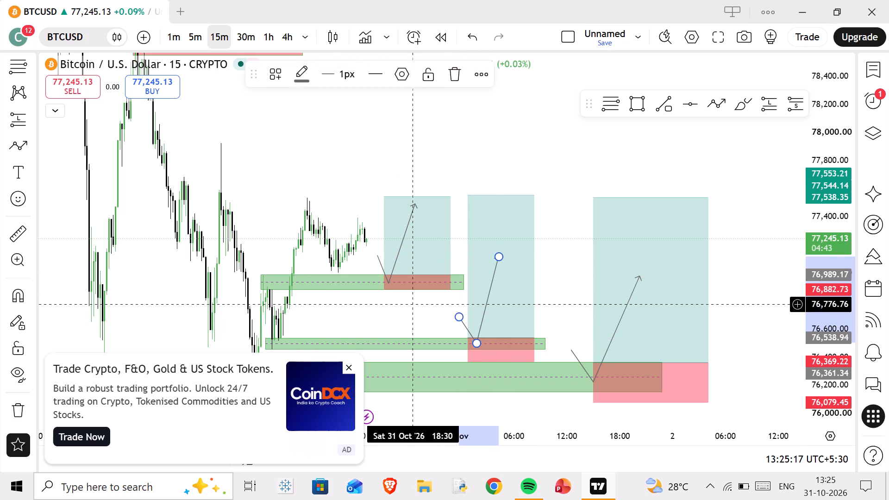
left_click(412, 305)
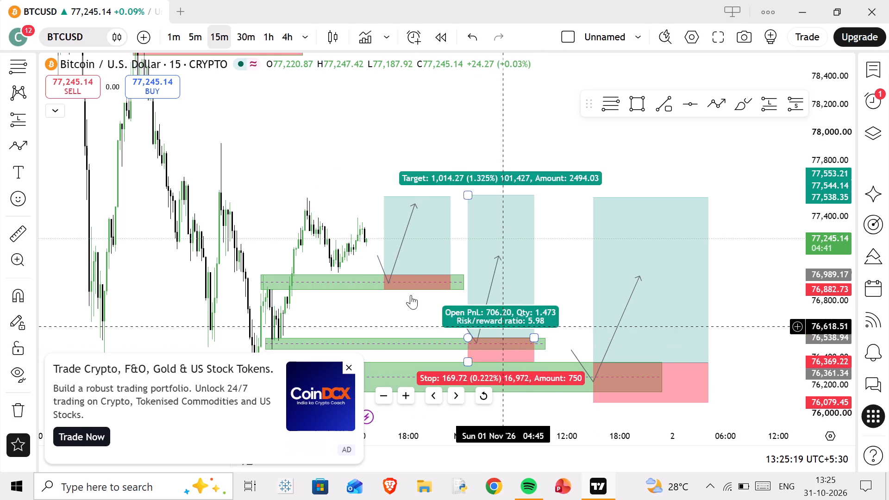
left_click(558, 156)
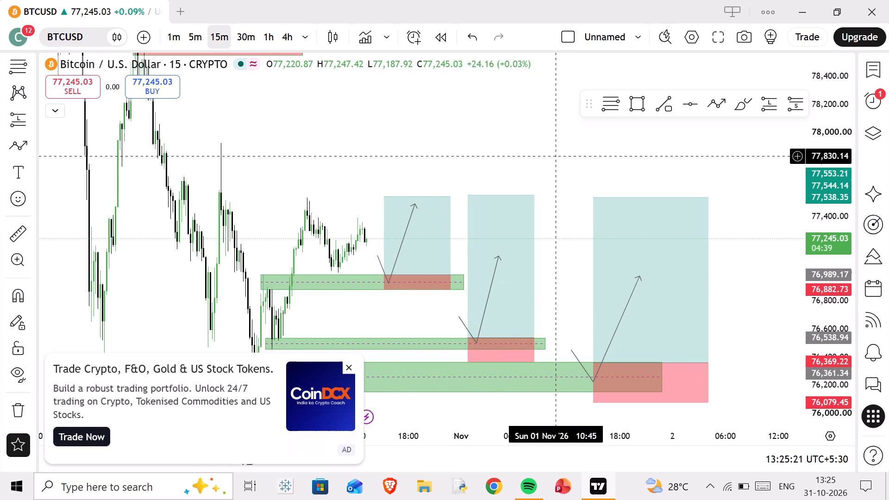
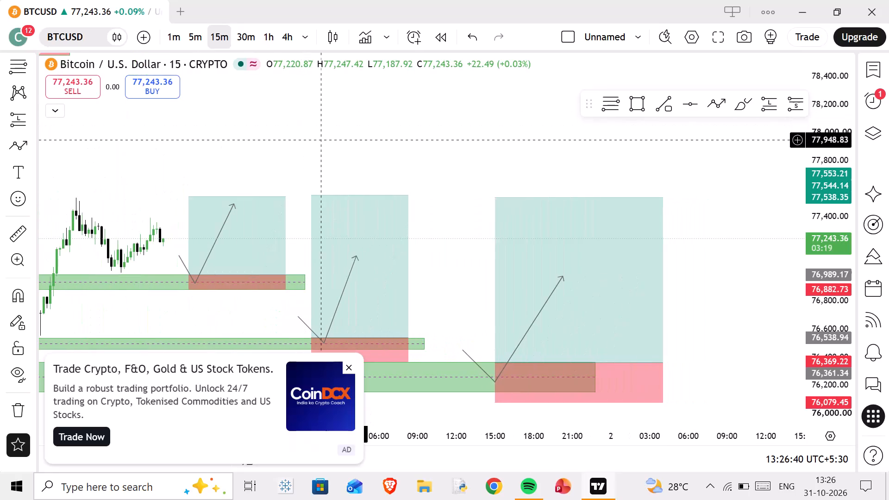
Close the advertisement covering the lower part of the BTCUSD chart and dismiss the ad-free upgrade offer.
scroll(853, 247, "down", 10)
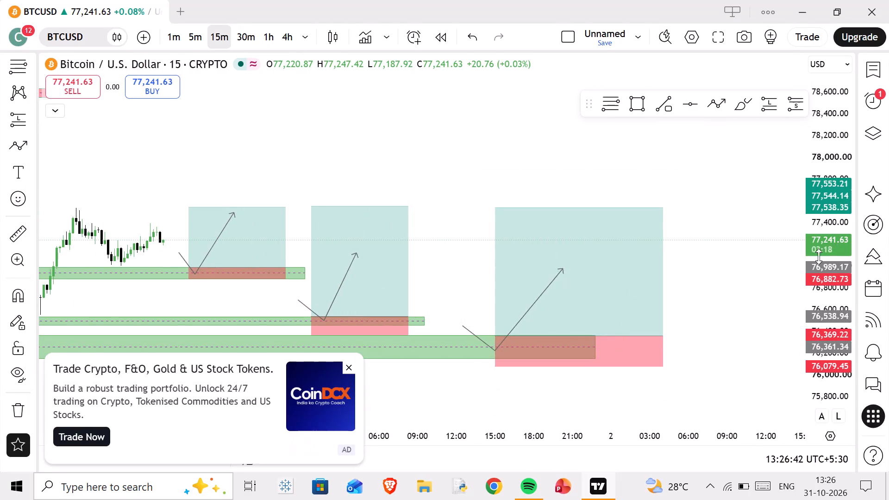
left_click_drag(317, 119, 738, 385)
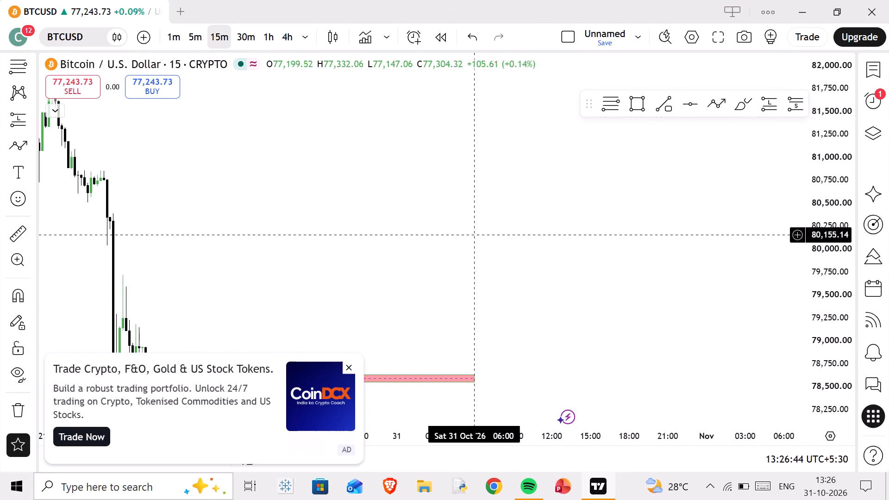
left_click_drag(502, 284, 545, 90)
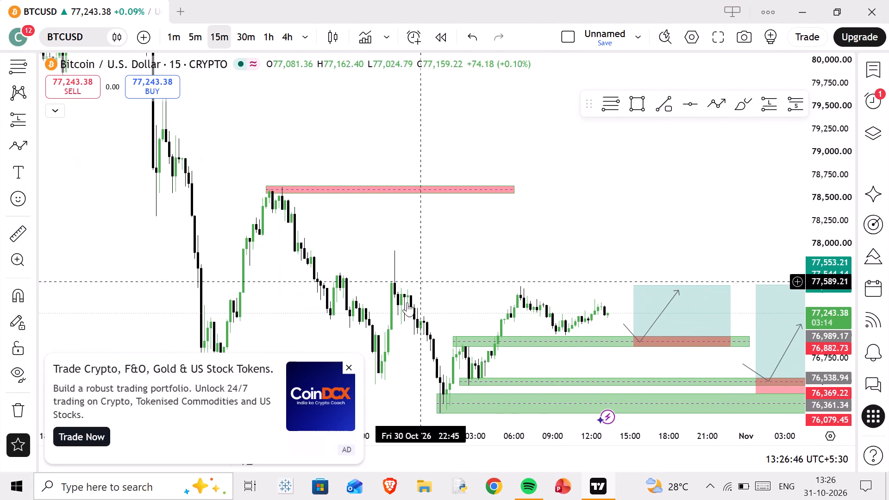
left_click(346, 364)
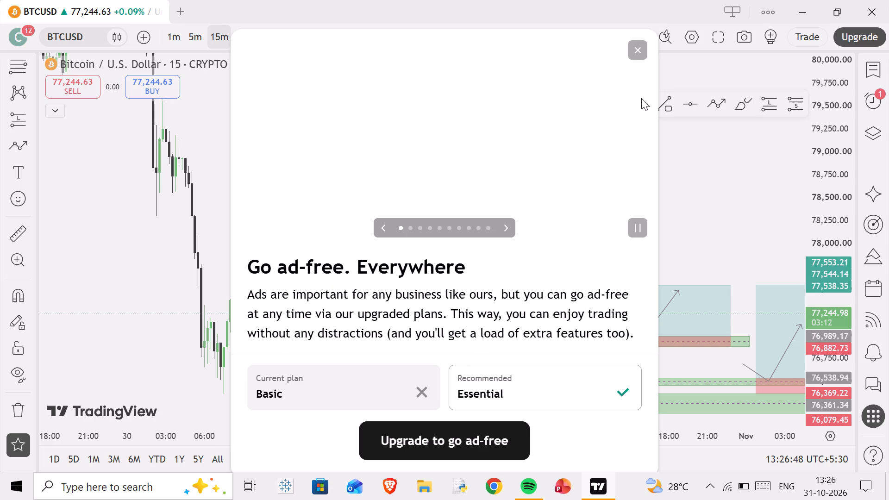
left_click(643, 56)
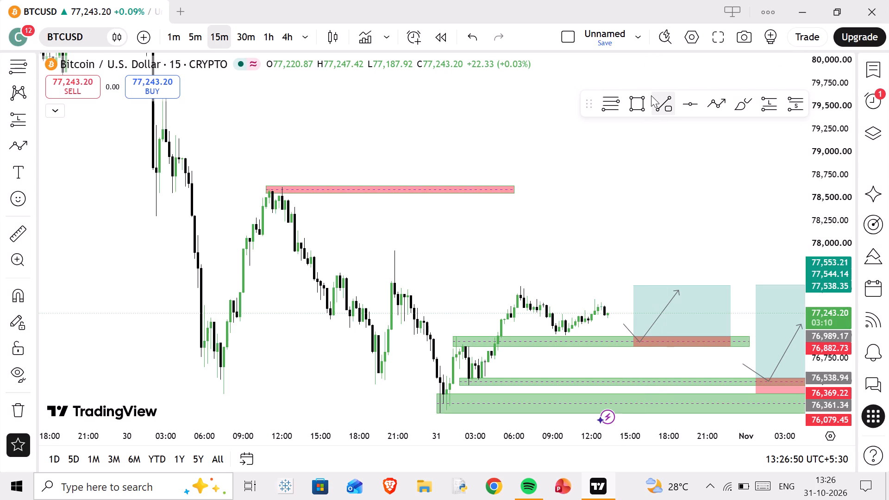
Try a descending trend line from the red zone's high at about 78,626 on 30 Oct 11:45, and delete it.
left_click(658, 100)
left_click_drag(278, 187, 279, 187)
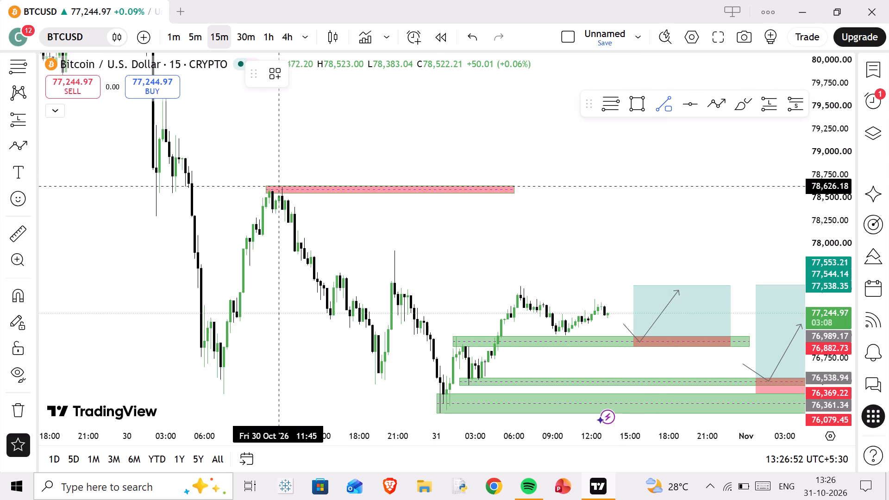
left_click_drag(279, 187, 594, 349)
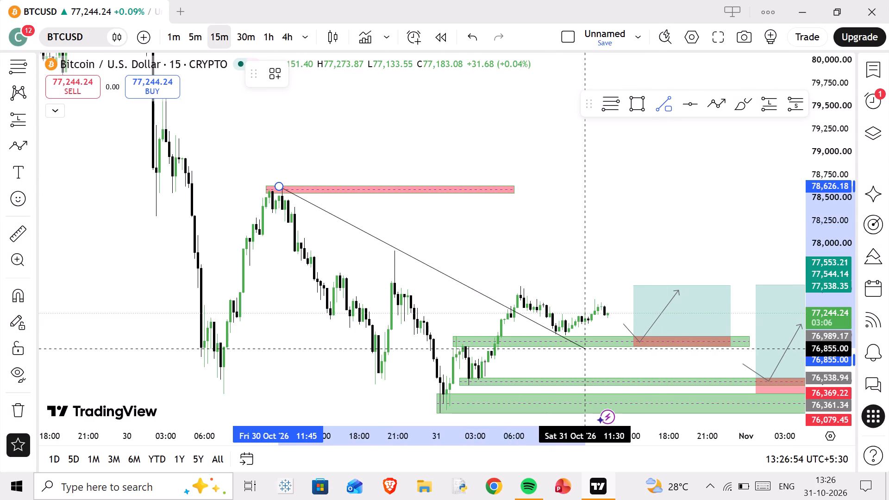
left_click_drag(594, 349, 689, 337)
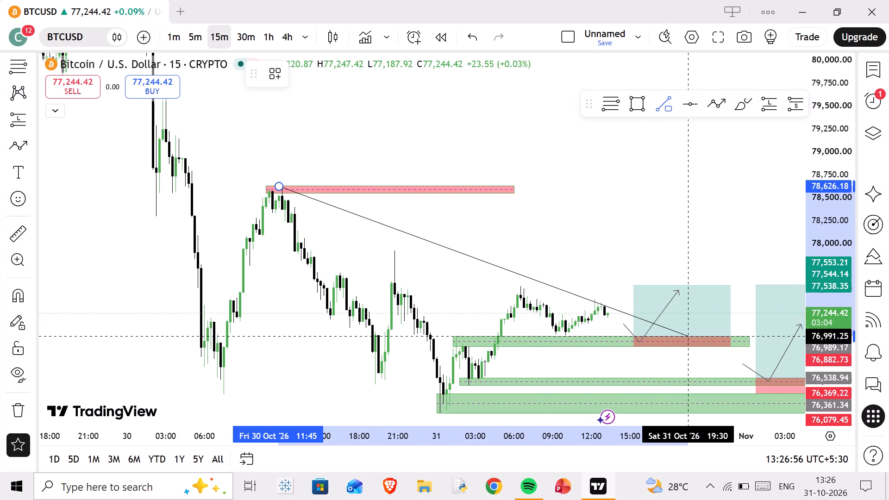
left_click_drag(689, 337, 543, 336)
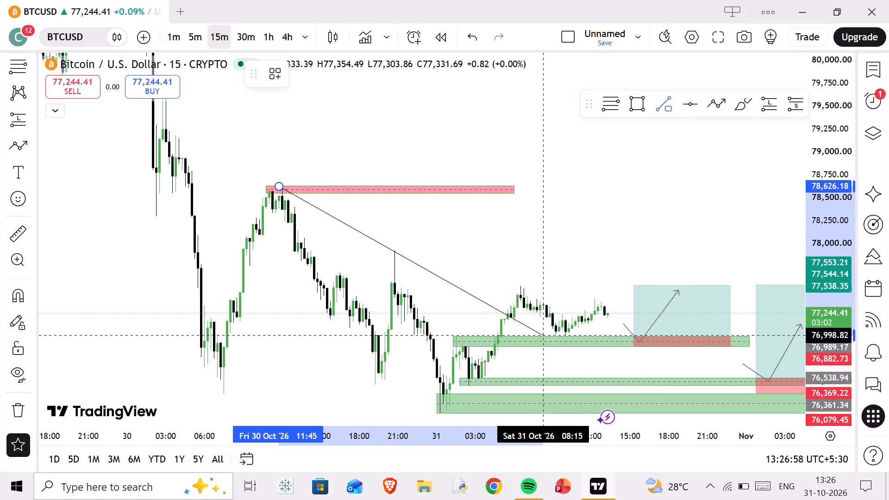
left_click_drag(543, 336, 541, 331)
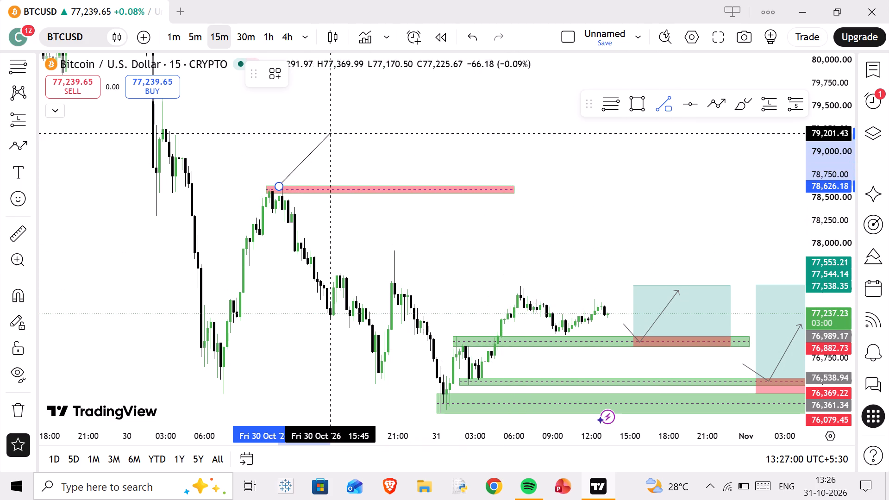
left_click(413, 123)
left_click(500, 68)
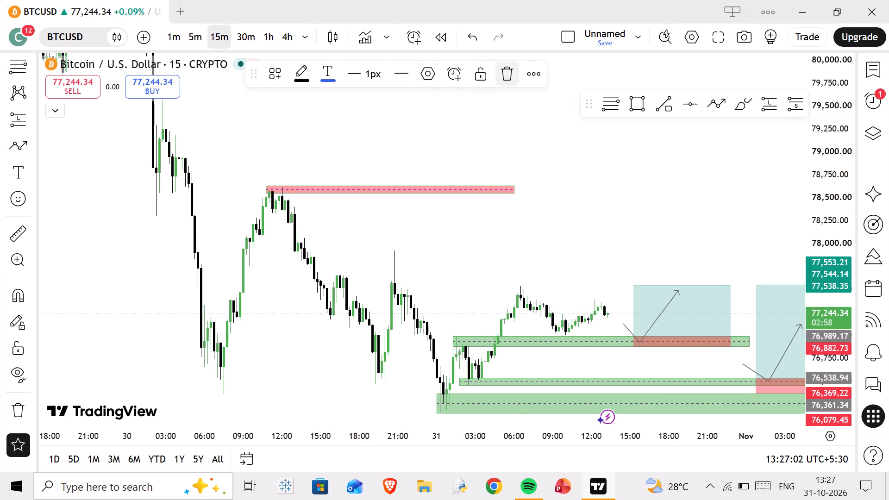
Extend the red supply zone's end time to about 2 Nov 03:45, near the end of the last long position.
left_click_drag(519, 189, 520, 189)
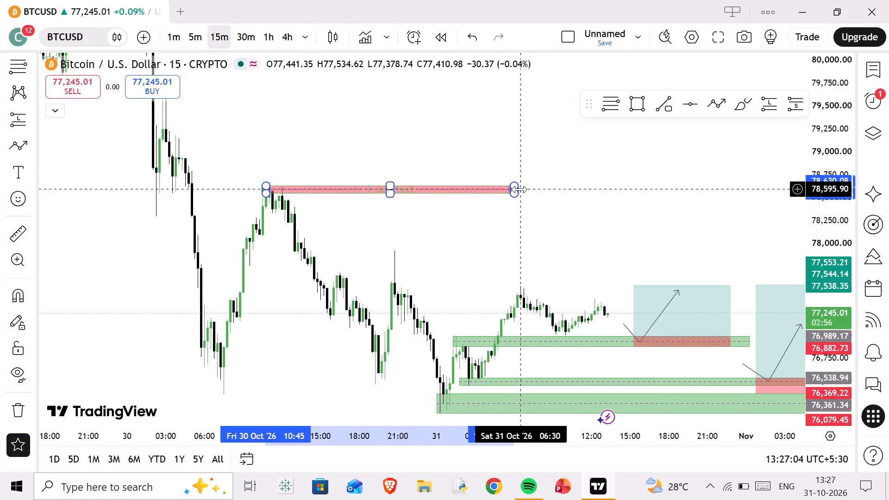
left_click_drag(520, 189, 755, 222)
scroll(735, 226, "down", 4)
left_click_drag(713, 235, 474, 225)
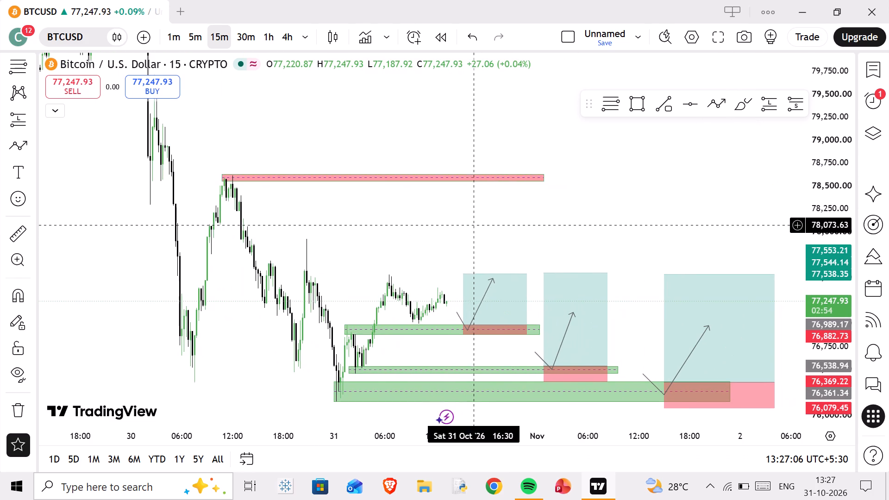
left_click_drag(474, 225, 474, 225)
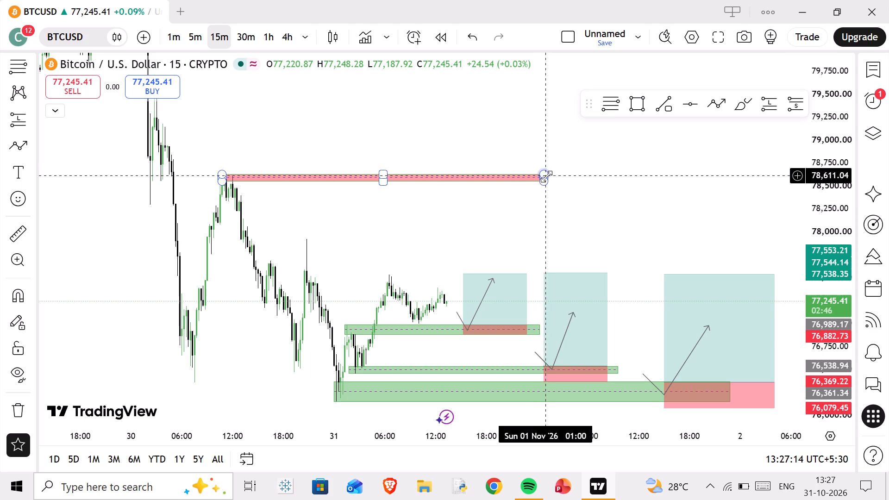
left_click_drag(549, 177, 772, 213)
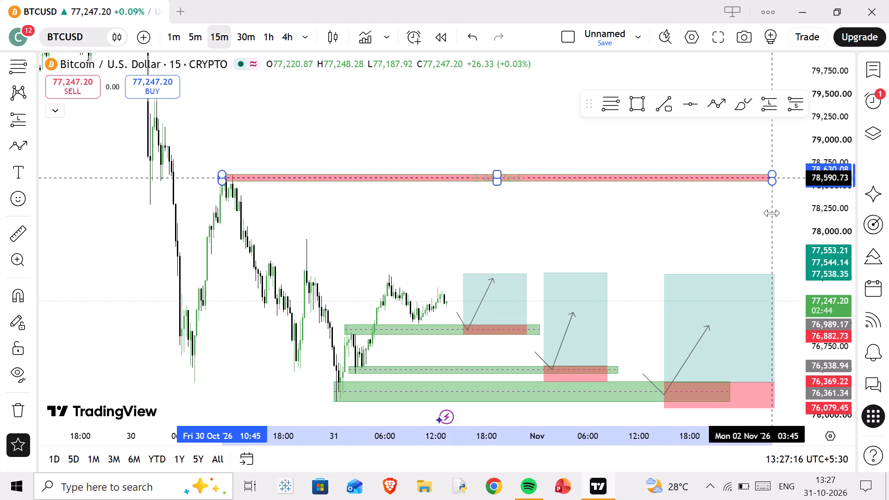
left_click_drag(772, 213, 772, 212)
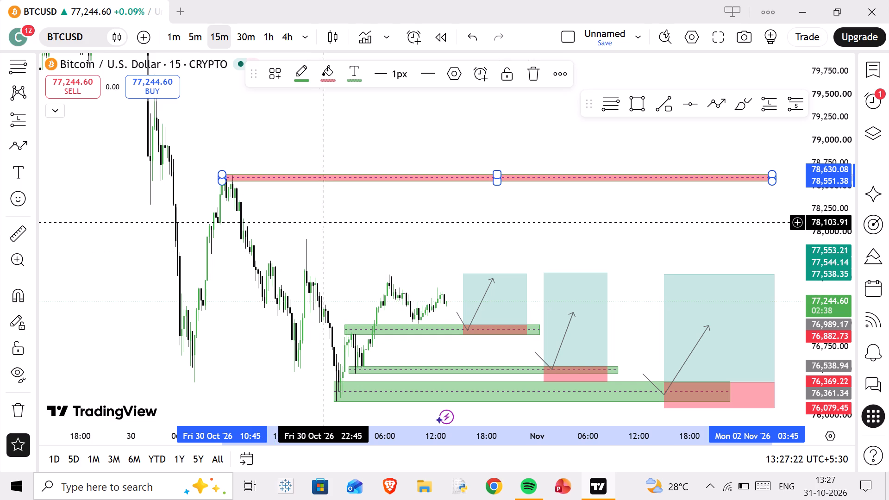
Extend the lowest green zone's start time back to about 30 Oct 02:30.
left_click_drag(348, 208, 370, 172)
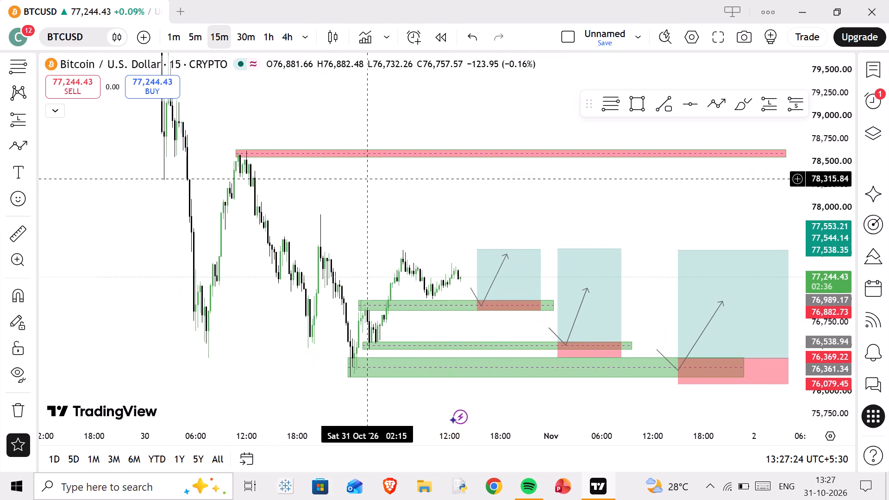
left_click_drag(370, 172, 370, 171)
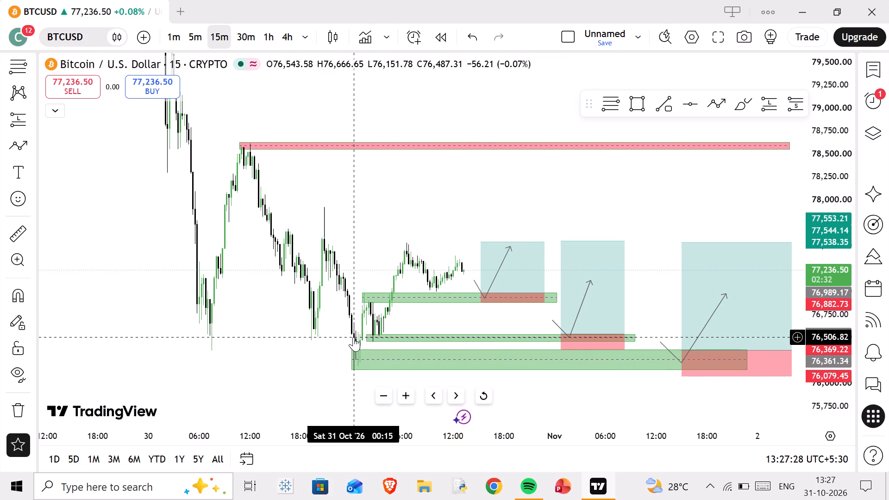
left_click_drag(350, 359, 349, 360)
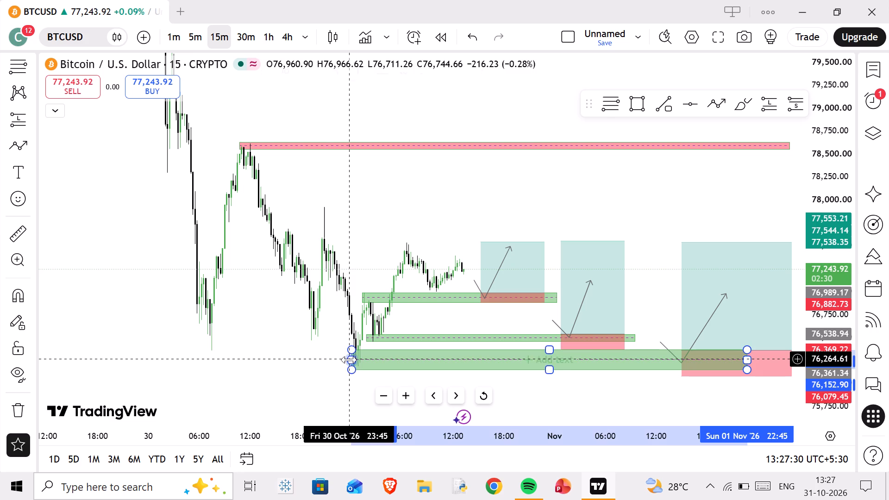
left_click_drag(349, 360, 169, 312)
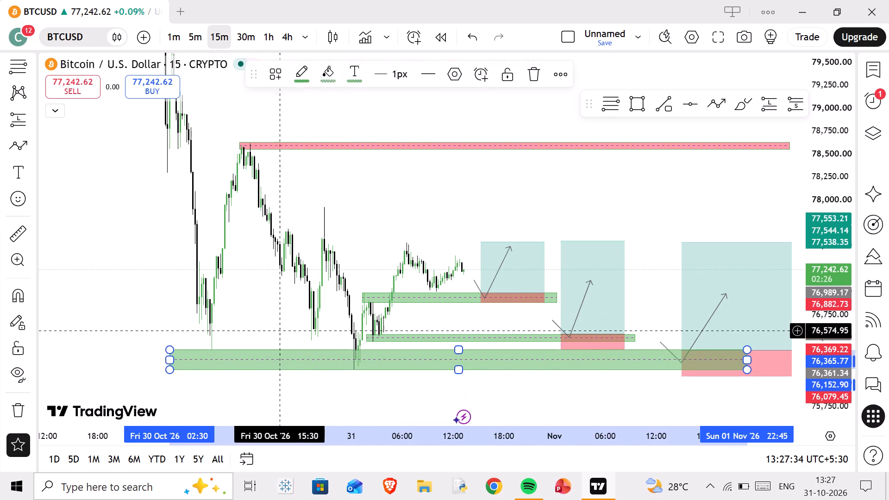
Review the 15-minute BTCUSD chart's zones, long positions and projected price paths.
scroll(240, 194, "up", 4)
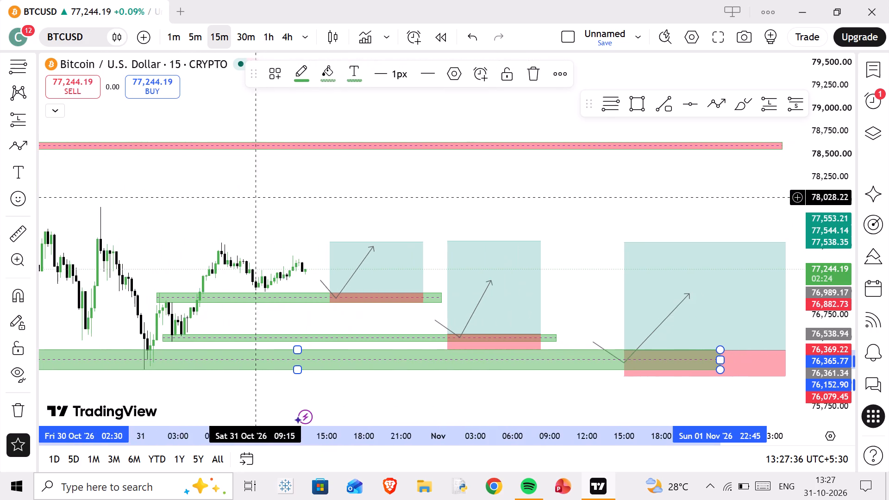
left_click_drag(217, 194, 414, 169)
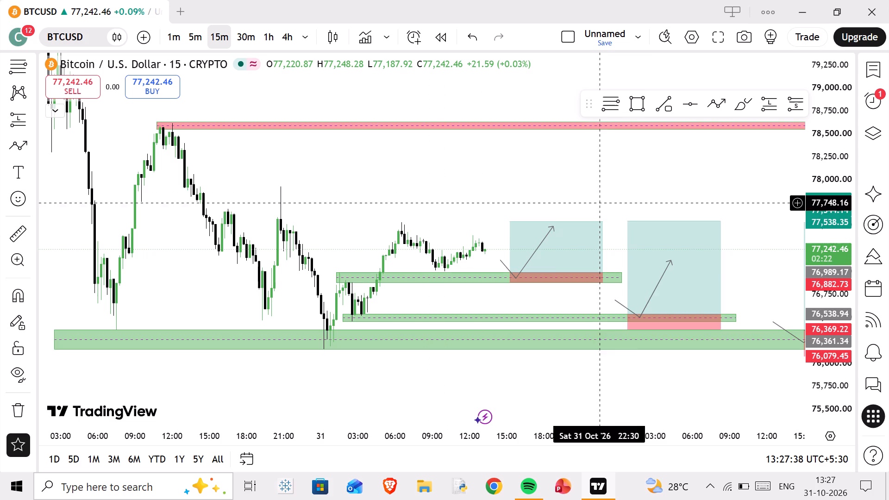
scroll(799, 270, "up", 4)
scroll(839, 291, "up", 4)
scroll(282, 205, "down", 3)
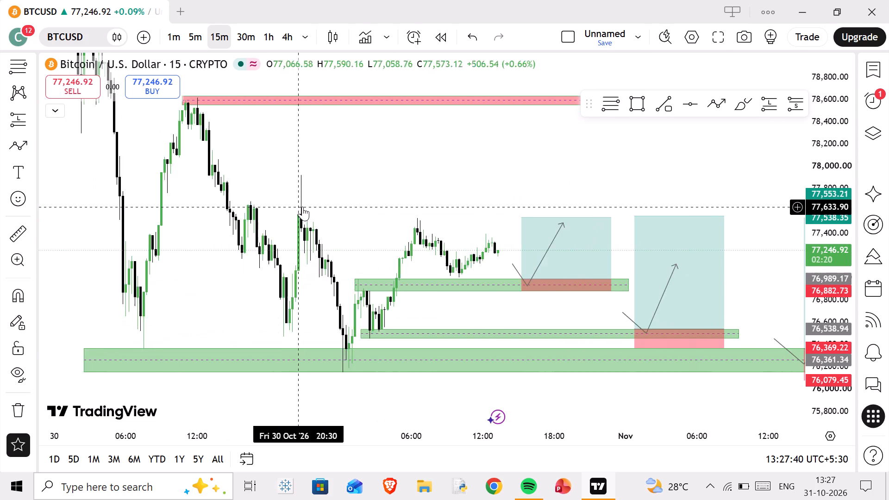
scroll(302, 206, "down", 3)
left_click_drag(438, 183, 310, 148)
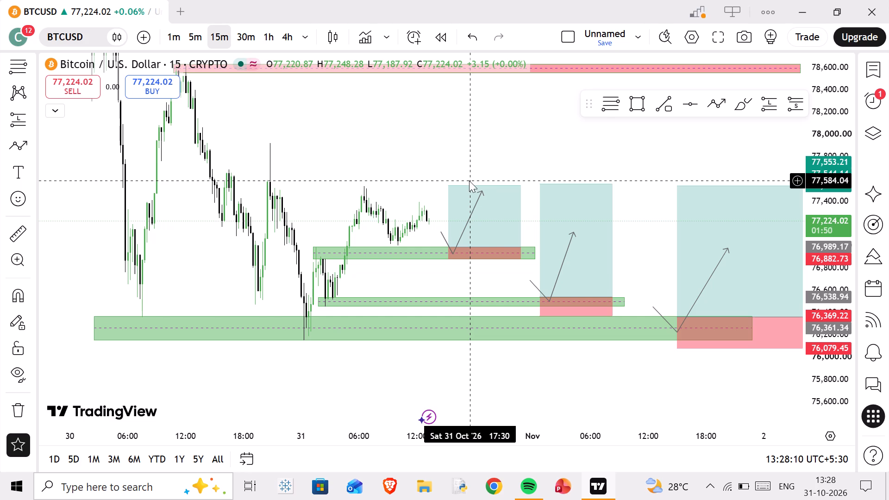
Shut down the computer from the Windows desktop.
key("alt+F4")
key("alt+F4")
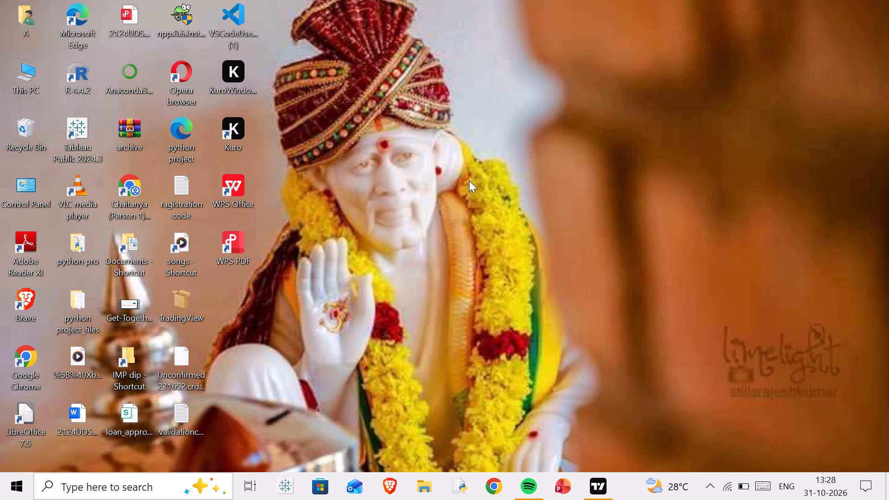
key("alt+F4")
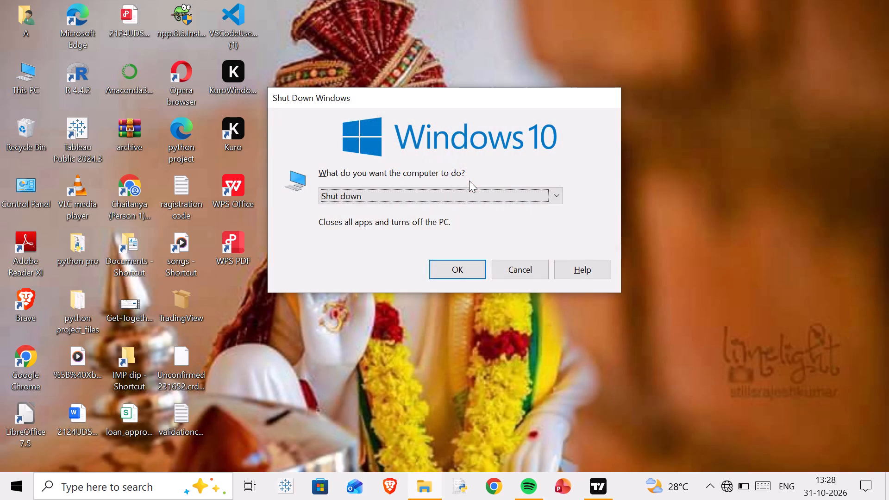
key("Return")
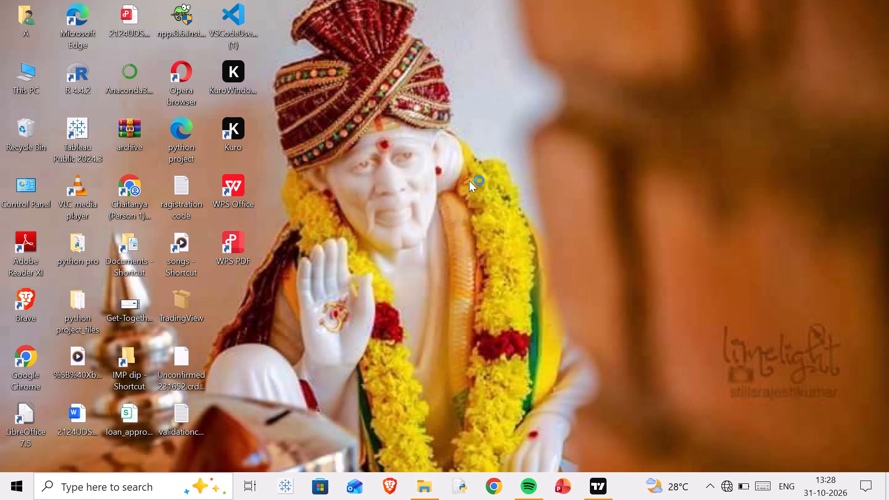